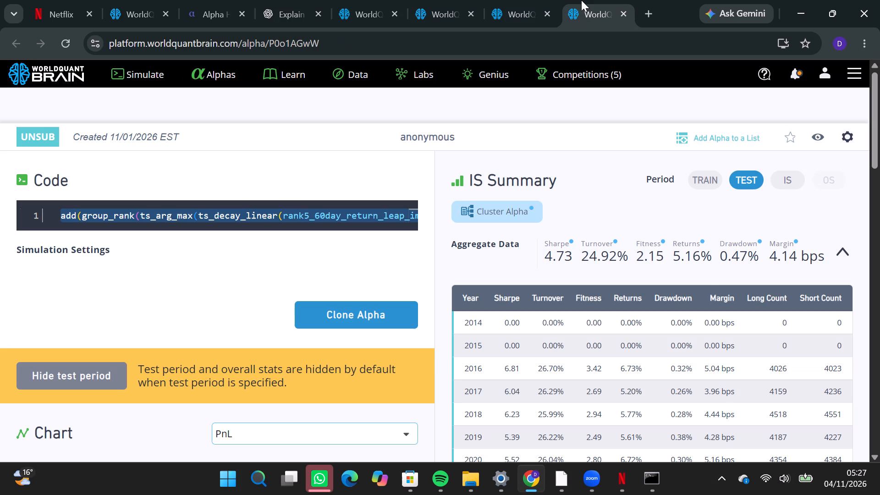
pyautogui.scroll(-5, 536, 270)
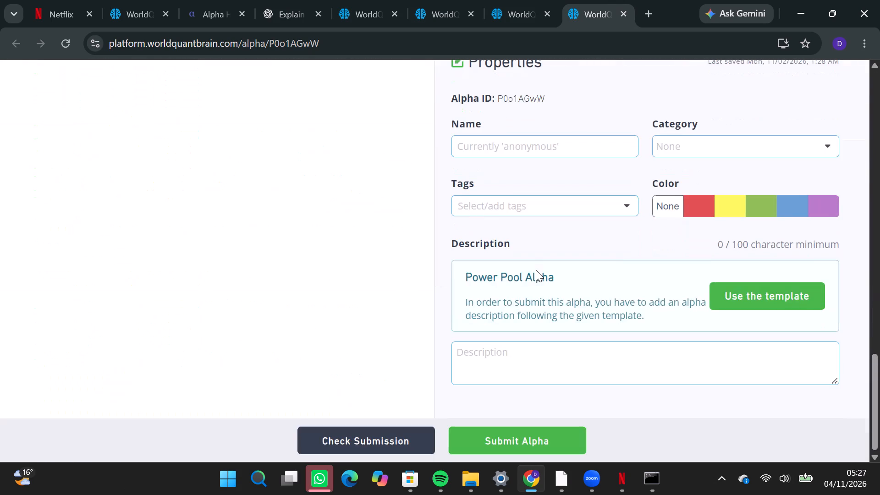
pyautogui.click(483, 365)
pyautogui.hotkey('ctrl', 'v')
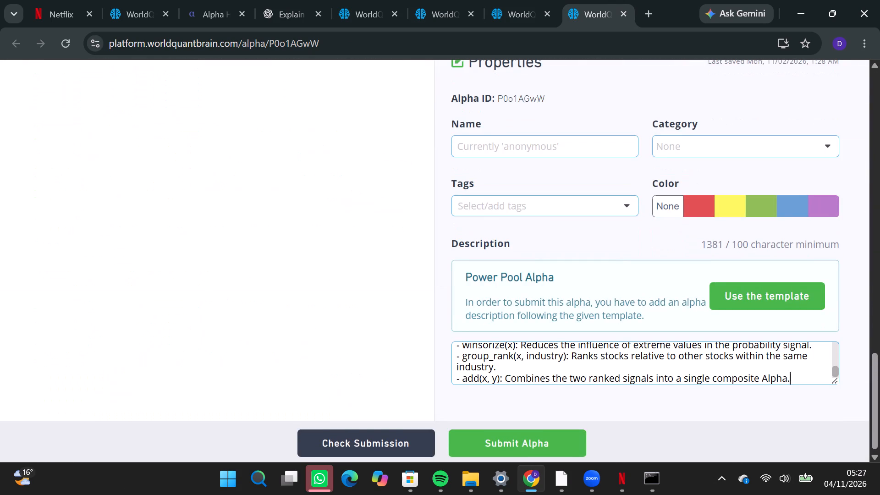
# Submit Alpha P0o1AGwW.
pyautogui.click(490, 436)
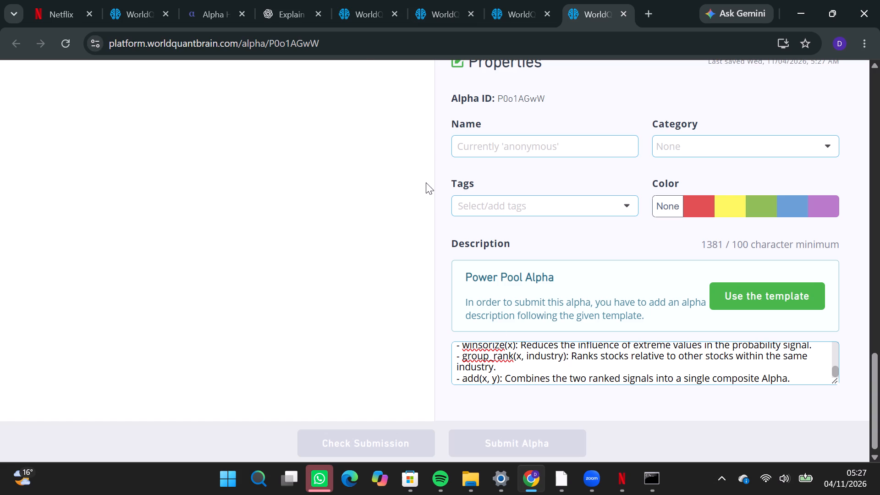
# Return to the BRAIN page of Alpha mLo3m3z9 and submit that Alpha again.
pyautogui.click(353, 0)
pyautogui.click(408, 0)
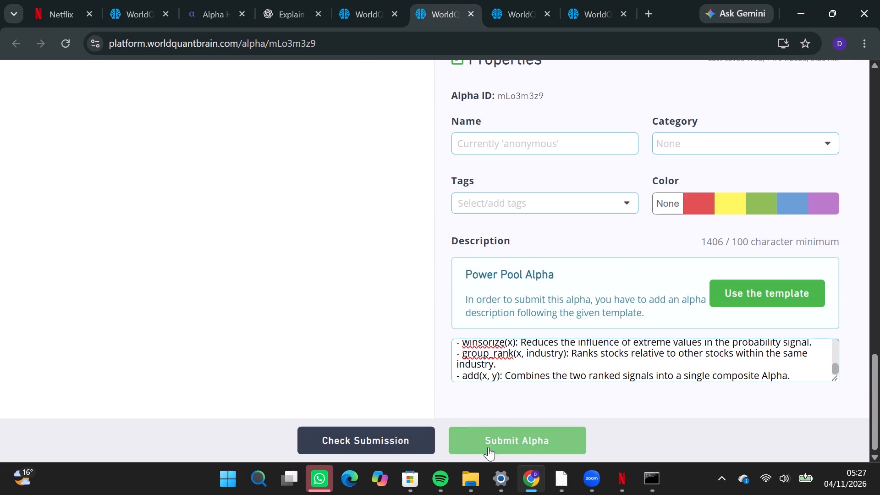
pyautogui.click(488, 447)
pyautogui.scroll(4, 363, 312)
# Return to the BRAIN page of Alpha 6XdEJN5Y and submit that Alpha again.
pyautogui.click(497, 0)
pyautogui.scroll(3, 444, 178)
pyautogui.scroll(-3, 444, 178)
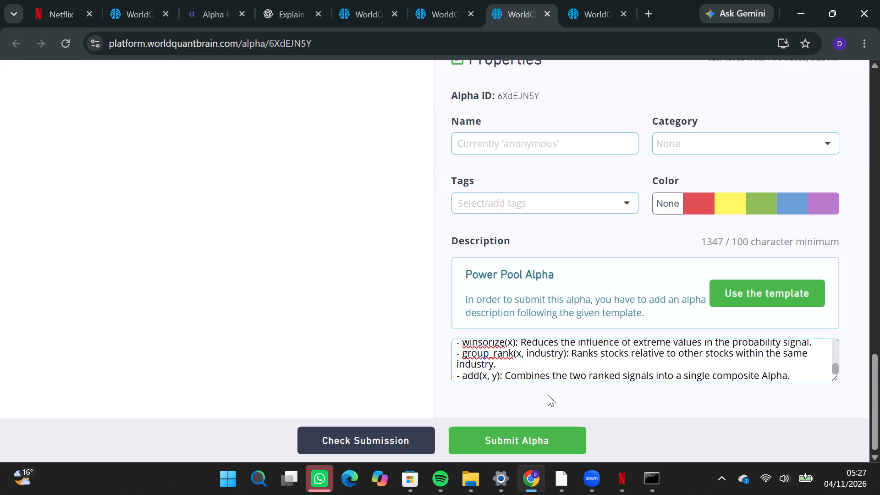
pyautogui.click(515, 440)
pyautogui.scroll(4, 378, 259)
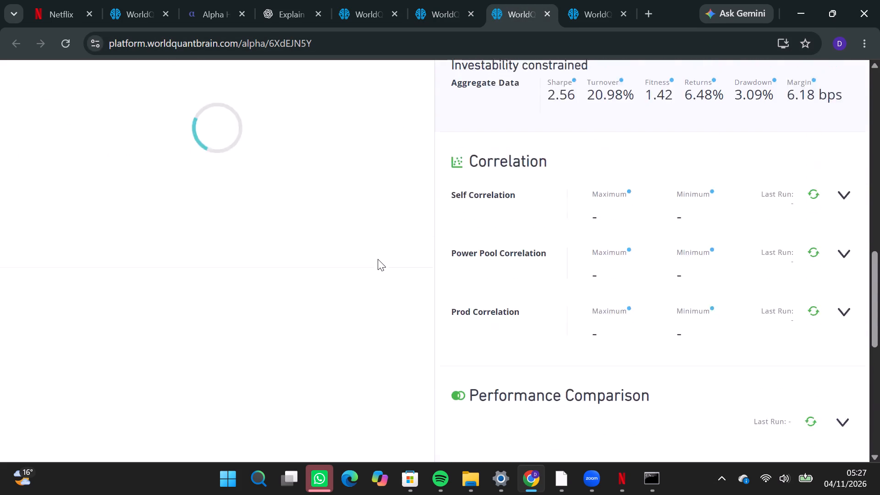
# Check the IS Testing Status of the submitted Alpha P0o1AGwW on its BRAIN page.
pyautogui.click(598, 0)
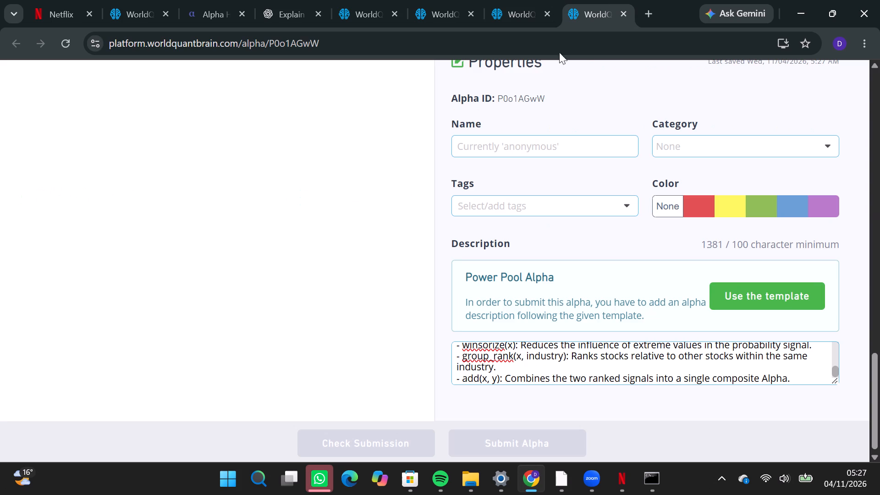
pyautogui.scroll(4, 421, 247)
pyautogui.scroll(-1, 421, 247)
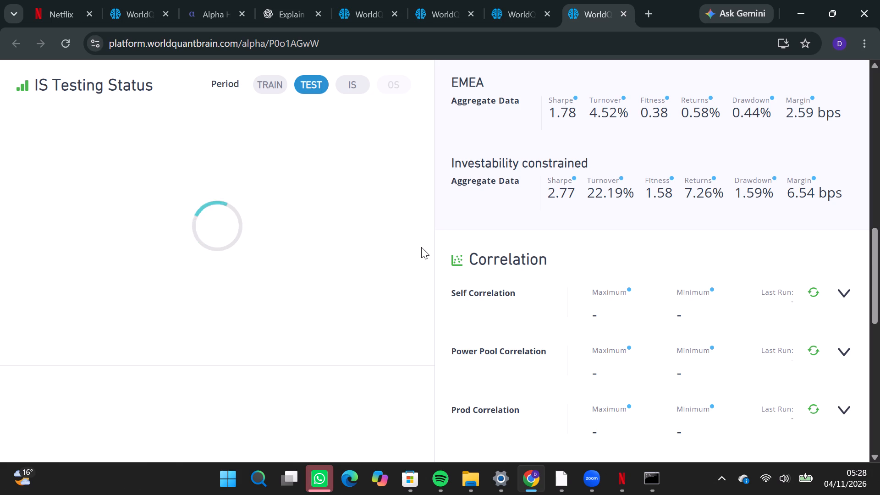
pyautogui.moveTo(421, 247); pyautogui.dragTo(344, 313)
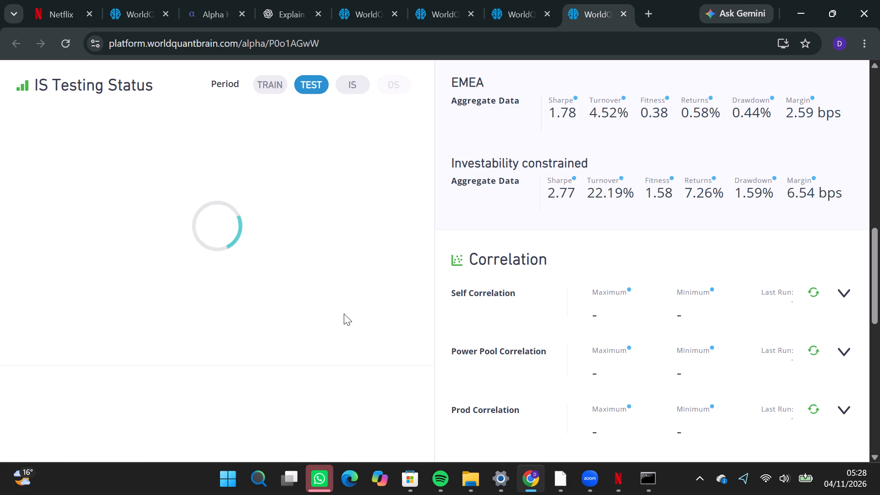
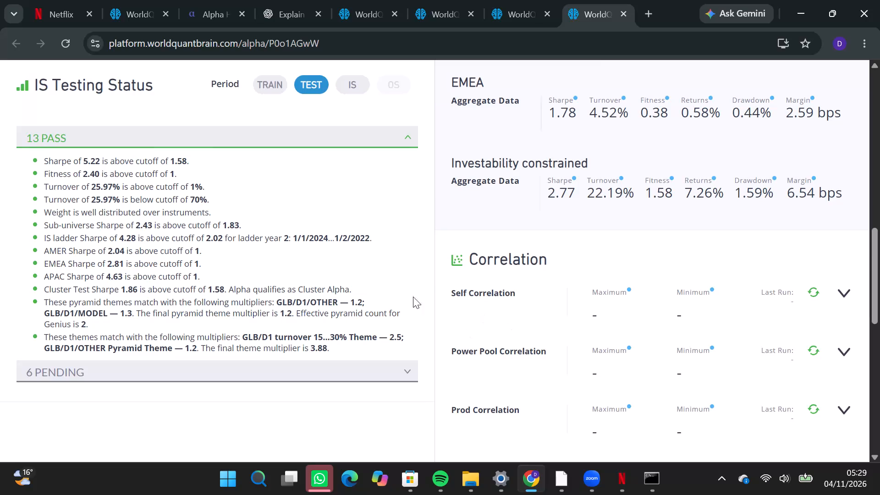
# Submit Alpha P0o1AGwW again and review its IS Testing Status.
pyautogui.scroll(-7, 429, 286)
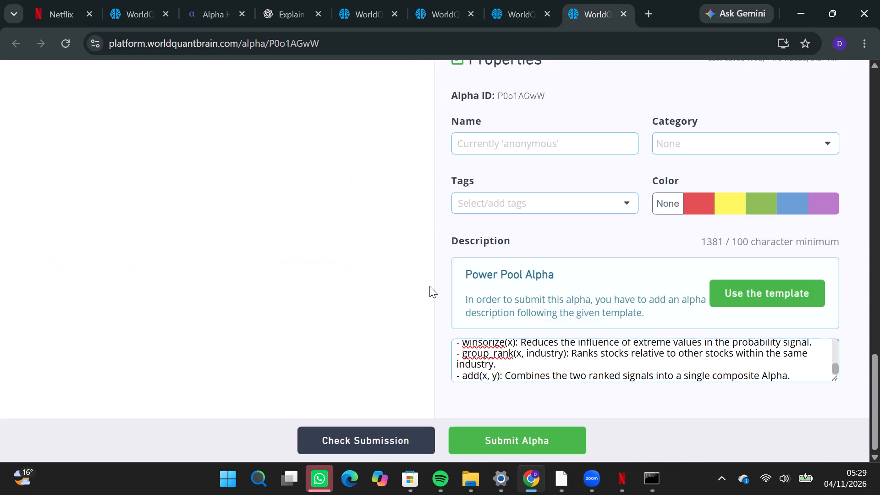
pyautogui.click(505, 435)
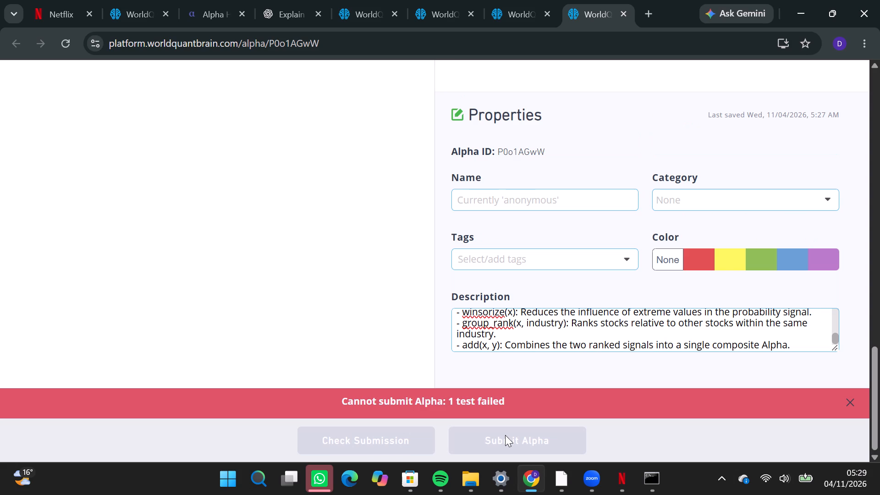
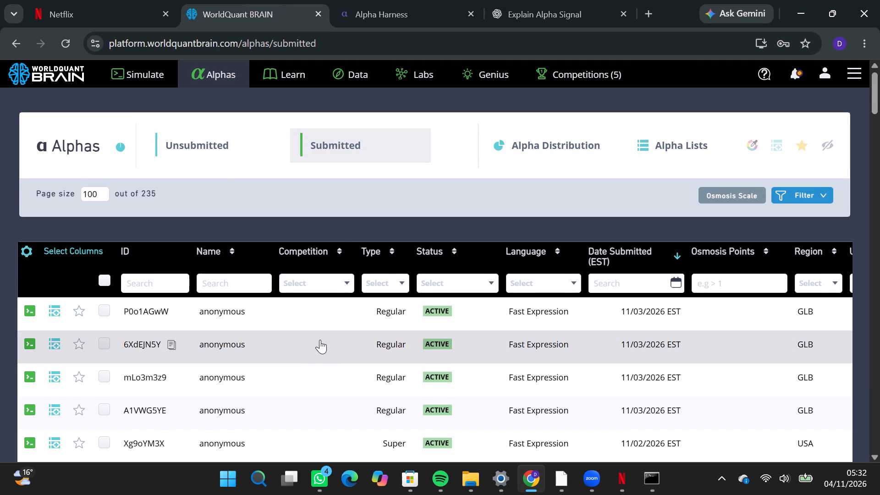
# Open the submitted USA Super Alpha Xg9oYM3X and clone it into a new simulation.
pyautogui.scroll(-1, 320, 340)
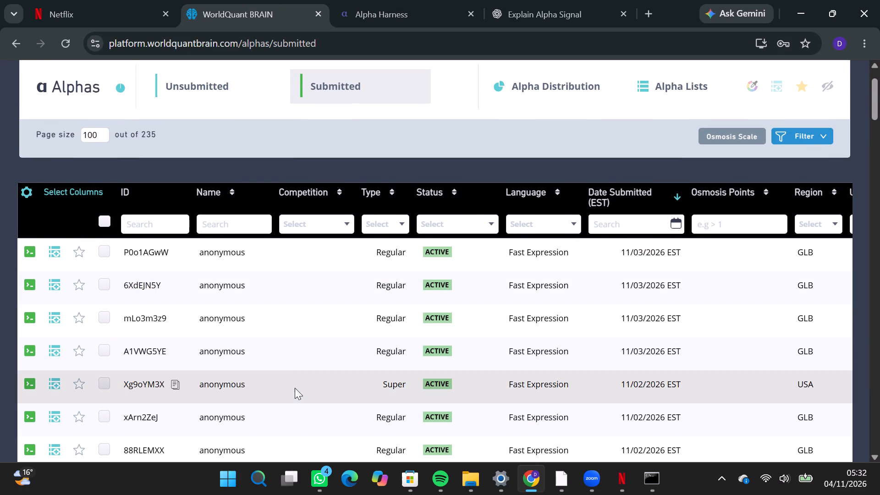
pyautogui.doubleClick(293, 377)
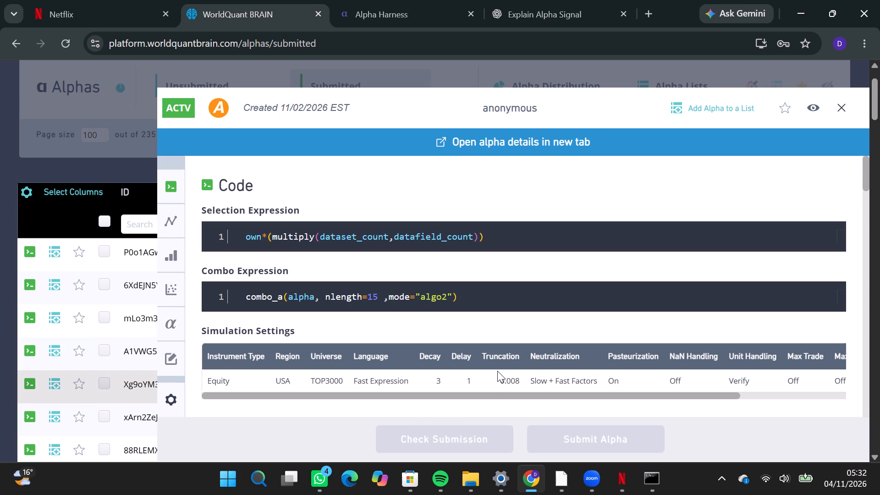
pyautogui.scroll(-1, 497, 371)
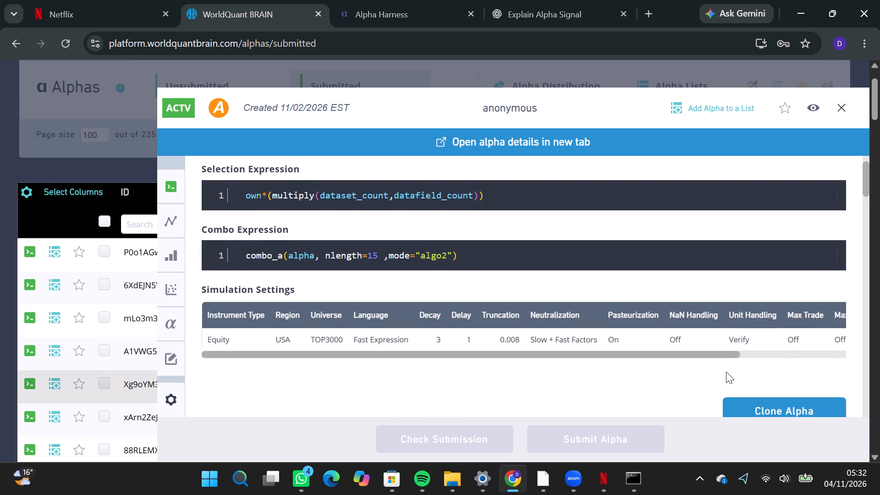
pyautogui.scroll(-1, 735, 352)
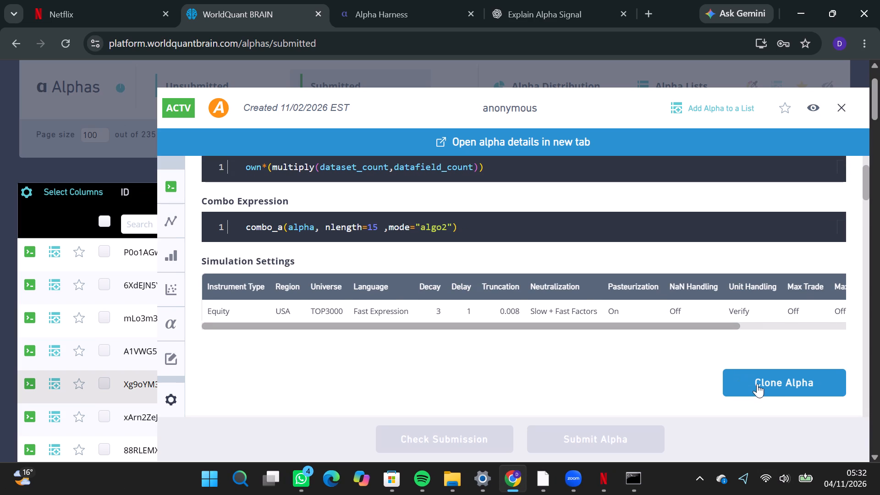
pyautogui.click(759, 384)
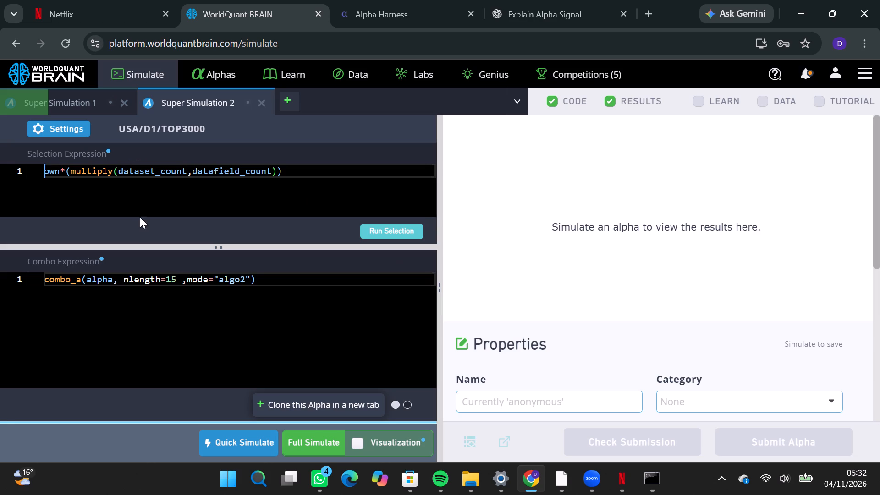
# Copy the entire Selection Expression of the cloned Super Simulation 2.
pyautogui.click(143, 198)
pyautogui.hotkey('ctrl', 'a')
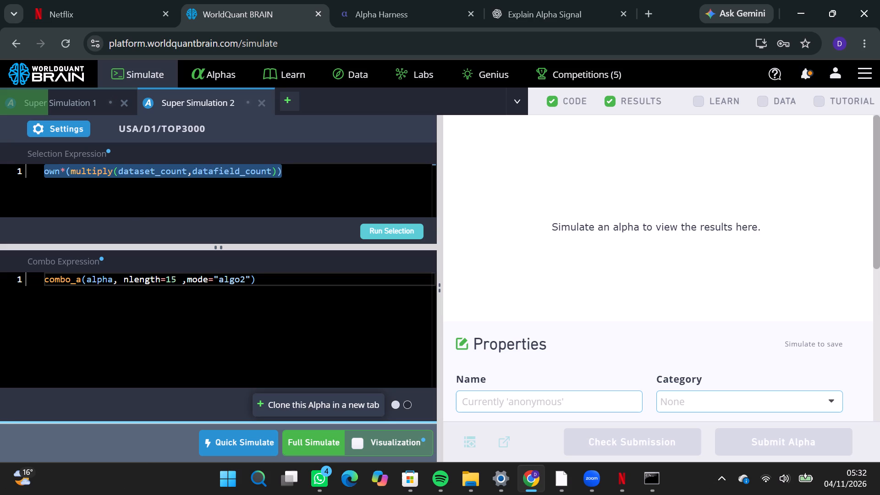
pyautogui.hotkey('ctrl', 'c')
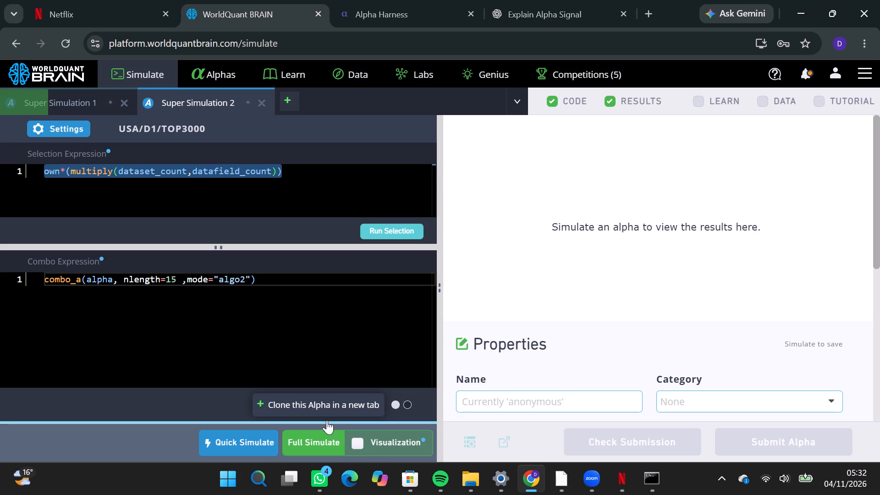
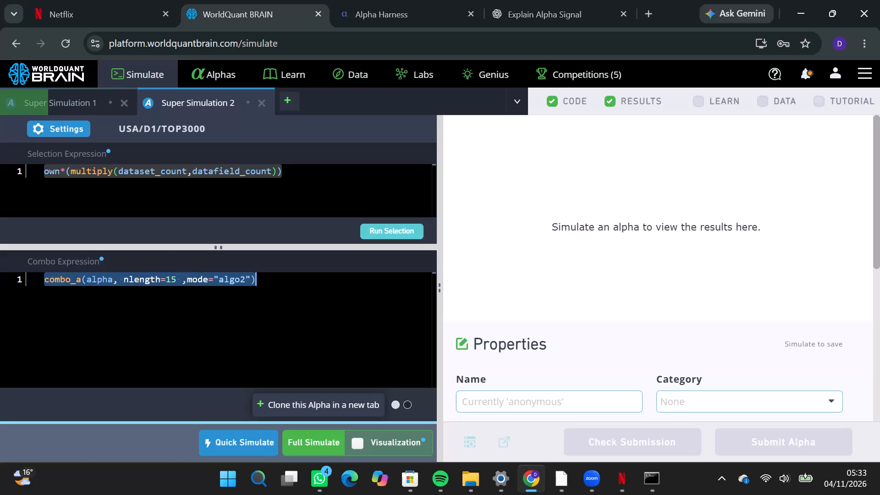
# Copy the entire Combo Expression of the cloned Super Simulation 2.
pyautogui.hotkey('ctrl', 'c')
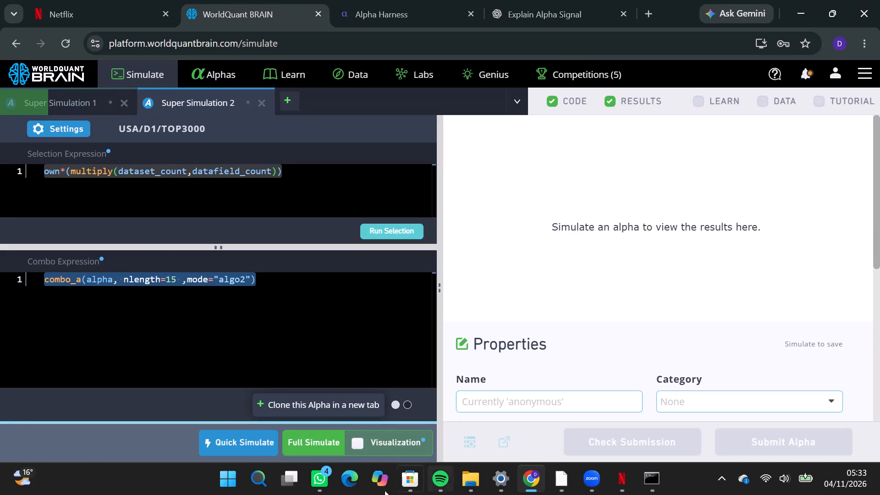
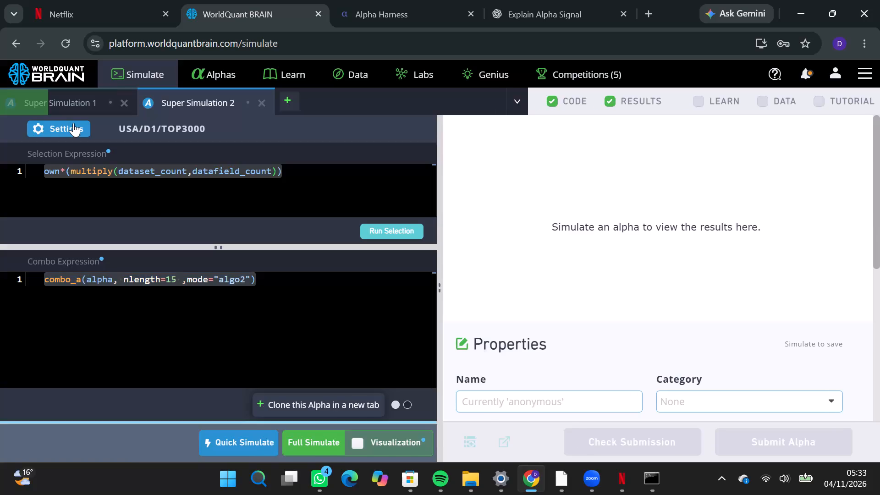
# Capture a screen snip of Super Simulation 2's settings, covering the rows from Language and Instrument Type down to Max Position.
pyautogui.scroll(-1, 359, 159)
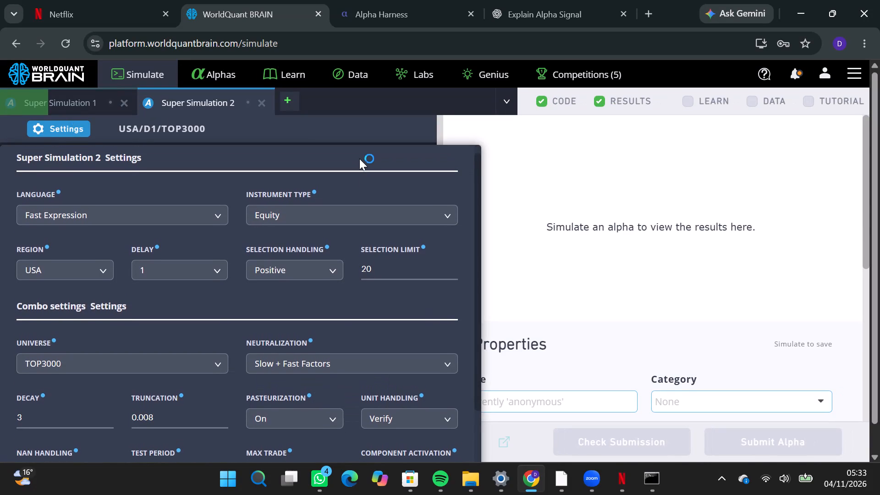
pyautogui.scroll(-2, 359, 159)
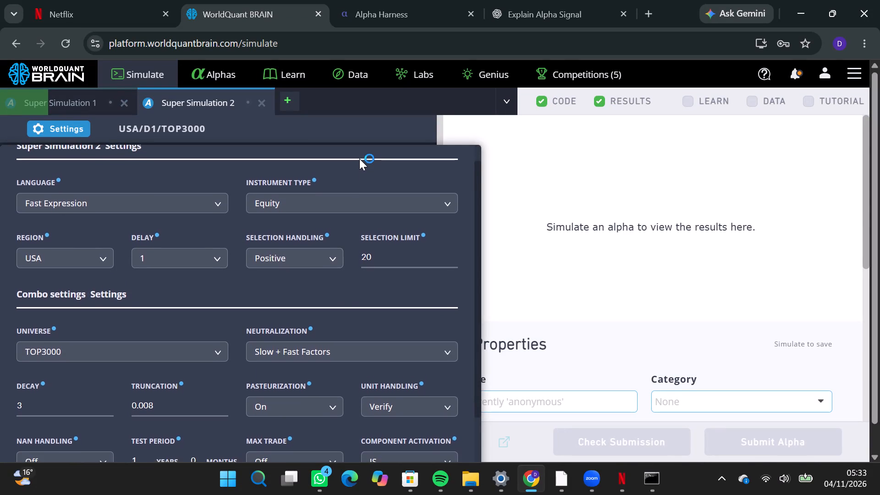
pyautogui.scroll(-1, 359, 159)
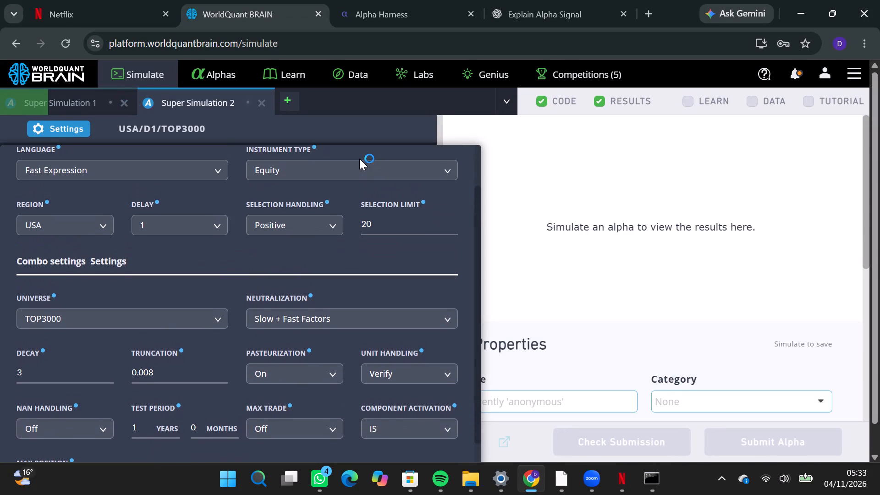
pyautogui.scroll(-1, 359, 159)
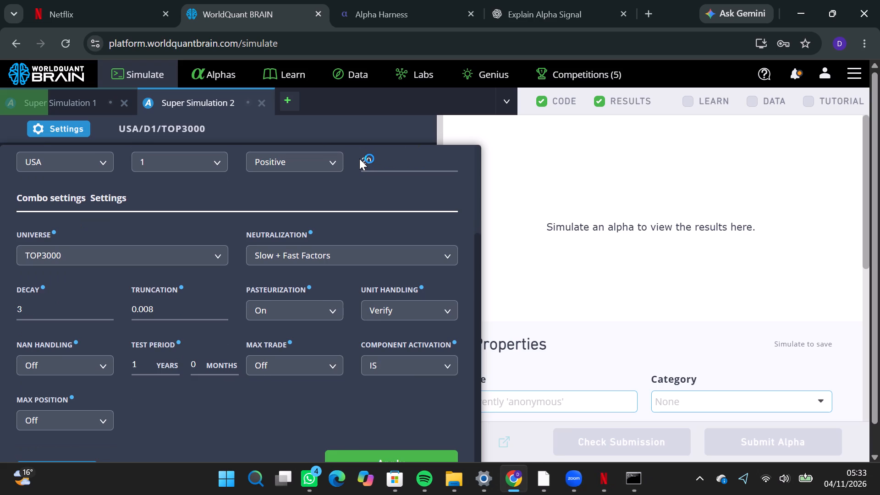
pyautogui.scroll(2, 359, 159)
pyautogui.scroll(-1, 359, 159)
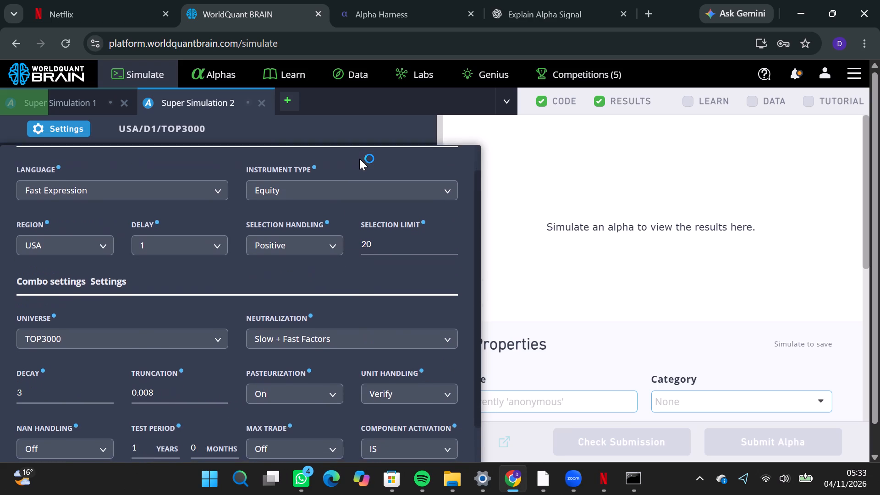
pyautogui.scroll(-1, 359, 159)
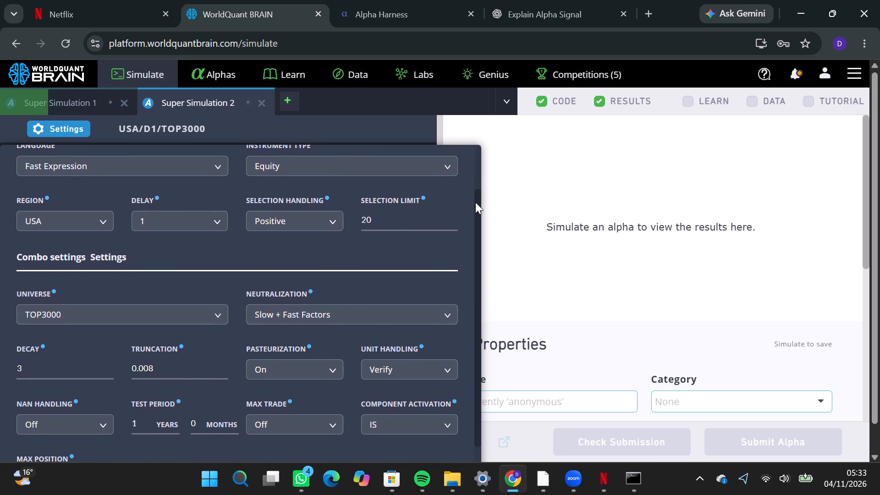
pyautogui.press('Print')
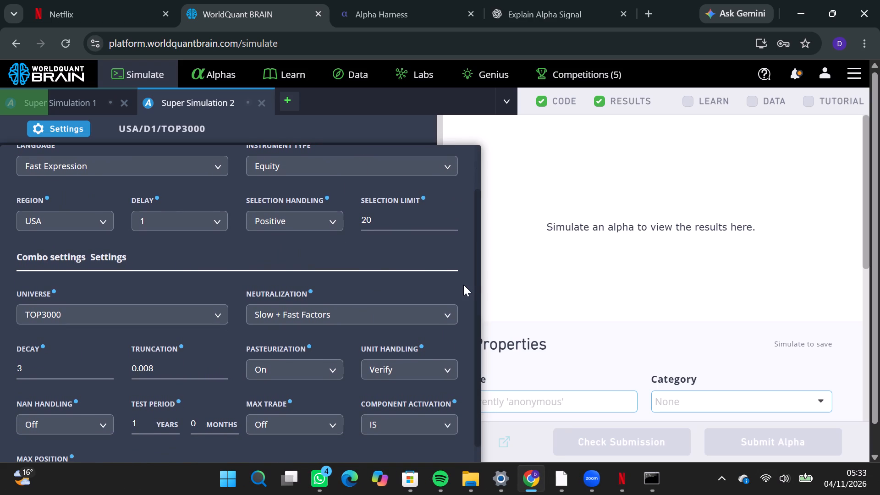
pyautogui.moveTo(0, 143); pyautogui.dragTo(390, 273)
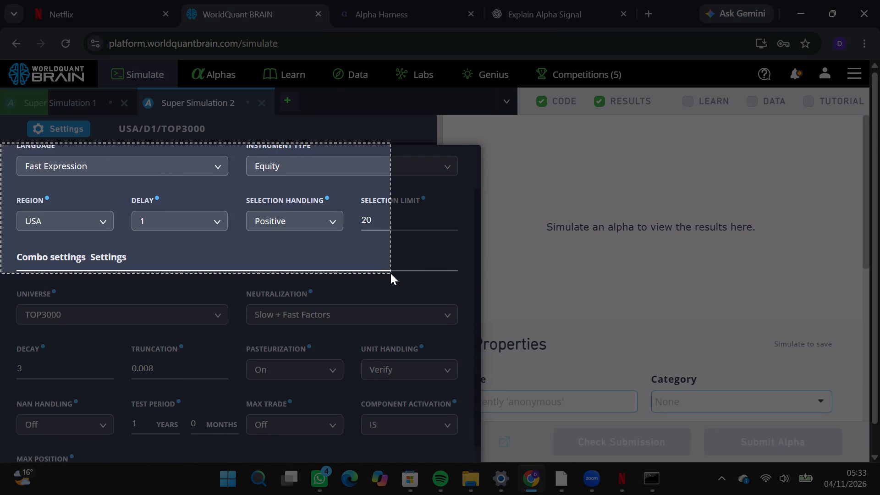
pyautogui.moveTo(390, 273); pyautogui.dragTo(478, 458)
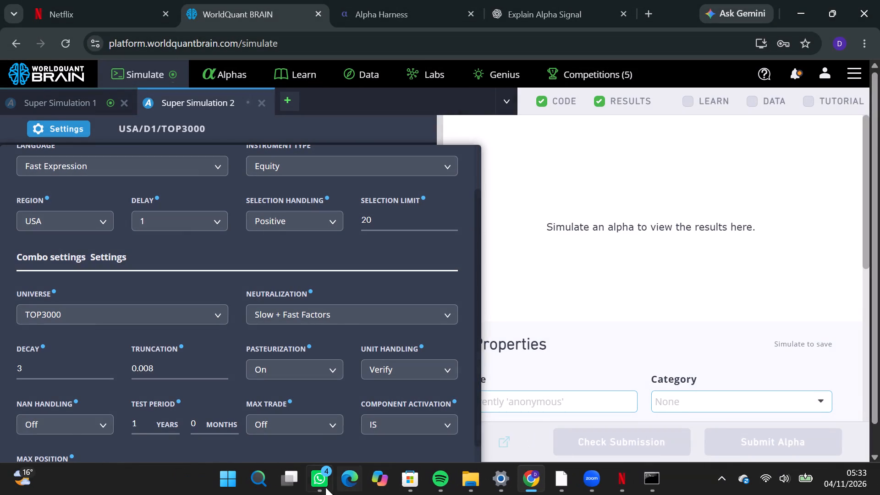
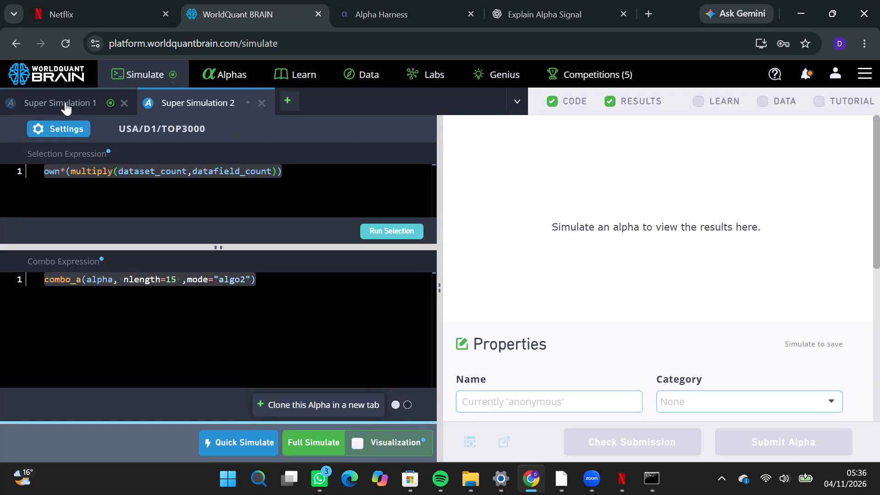
# Show the test period of Super Simulation 1's results and submit its Alpha.
pyautogui.click(65, 101)
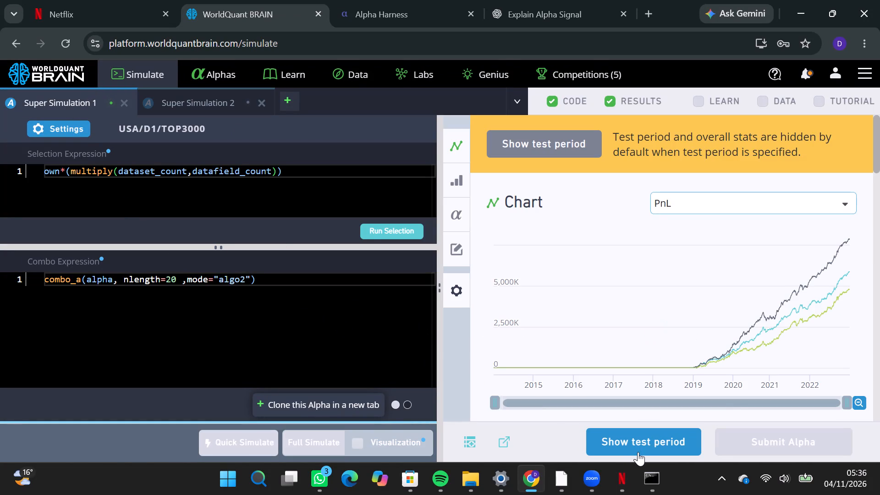
pyautogui.click(638, 452)
pyautogui.click(750, 447)
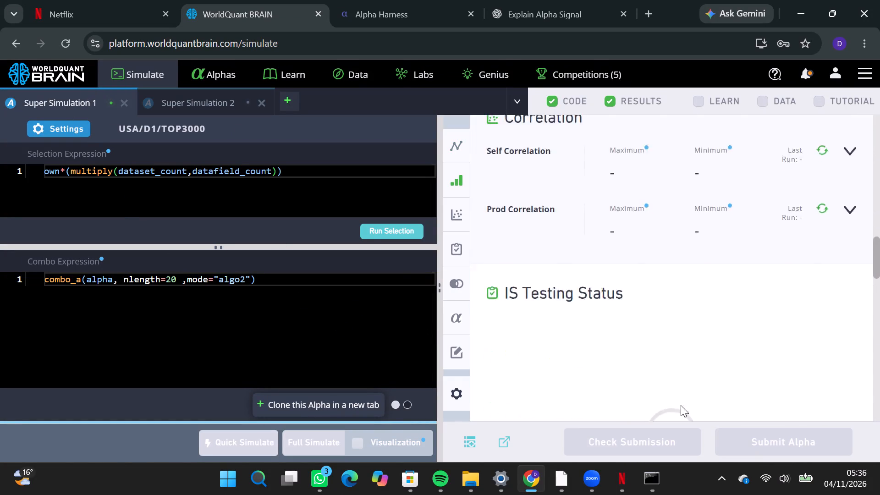
# Set Super Simulation 2's truncation to 0.005, apply the settings, and run a full simulation.
pyautogui.click(186, 100)
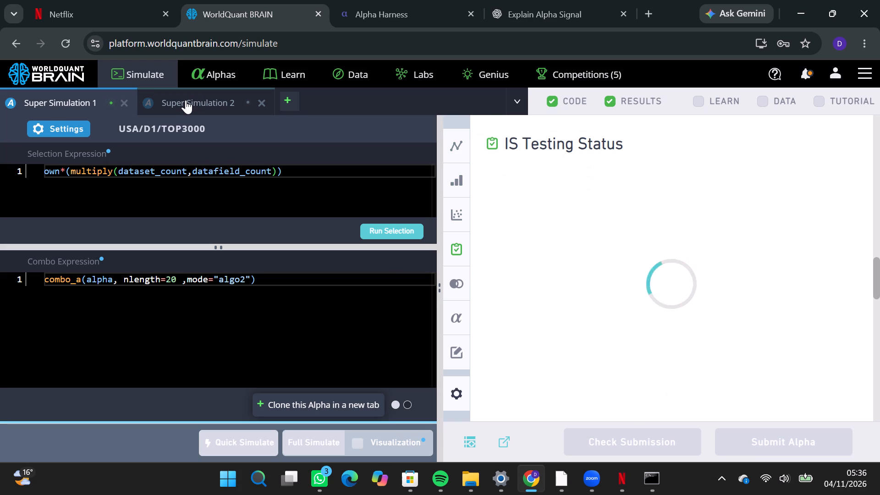
pyautogui.click(237, 99)
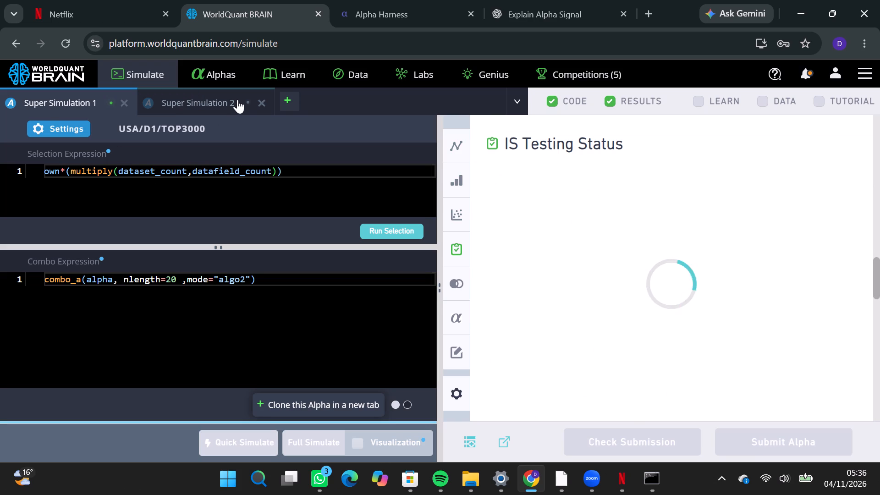
pyautogui.click(46, 124)
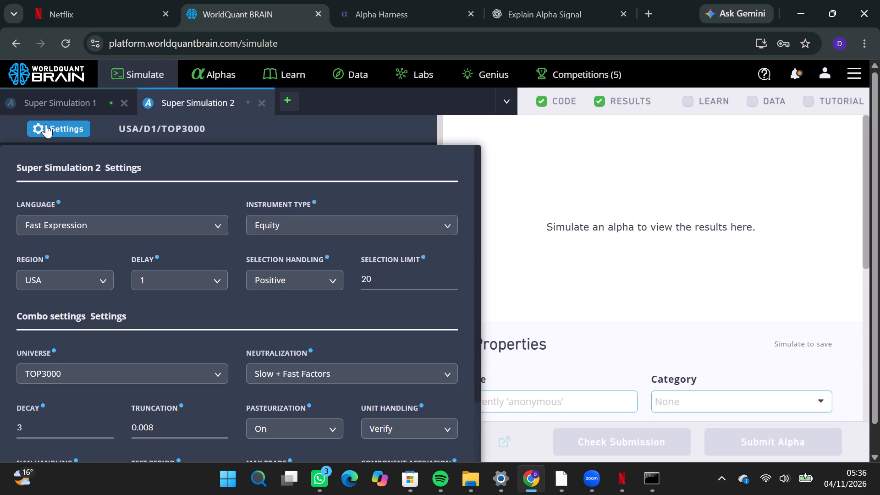
pyautogui.click(142, 429)
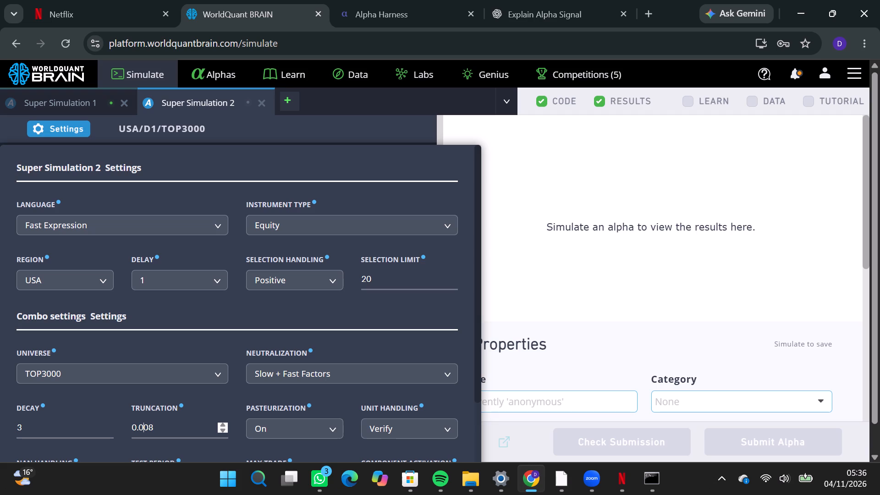
pyautogui.moveTo(148, 430); pyautogui.dragTo(153, 431)
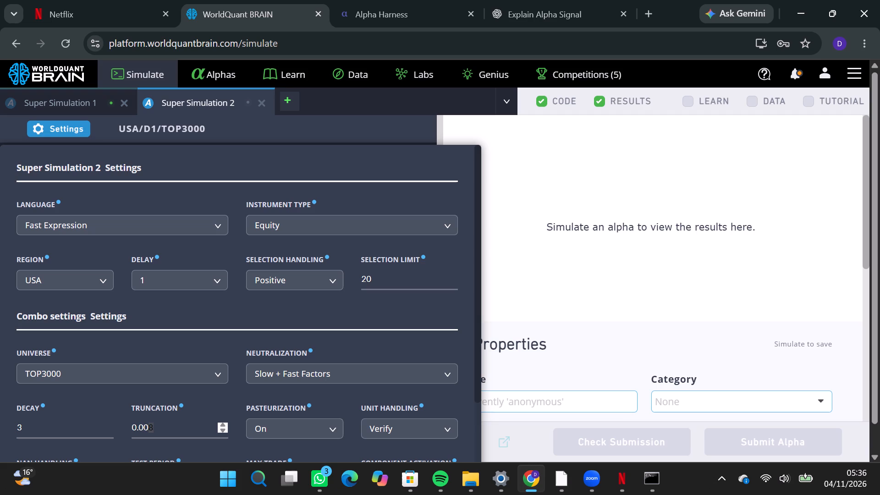
pyautogui.press('5')
pyautogui.scroll(-2, 322, 344)
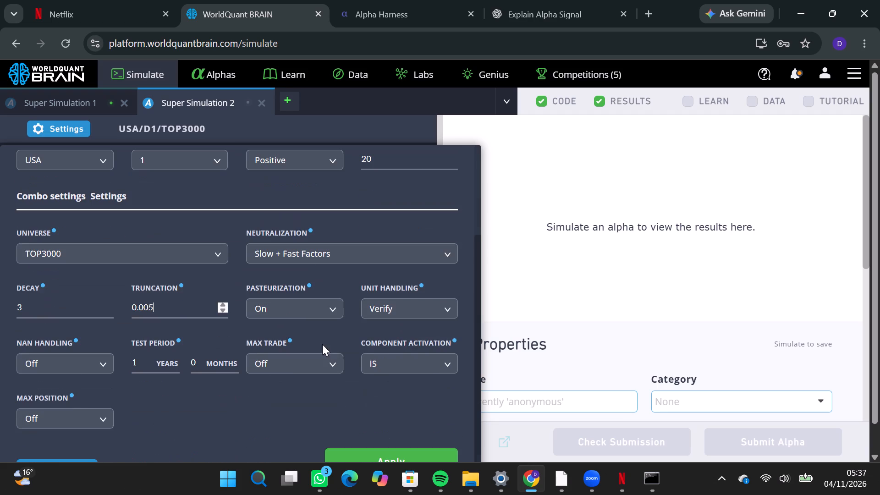
pyautogui.click(350, 451)
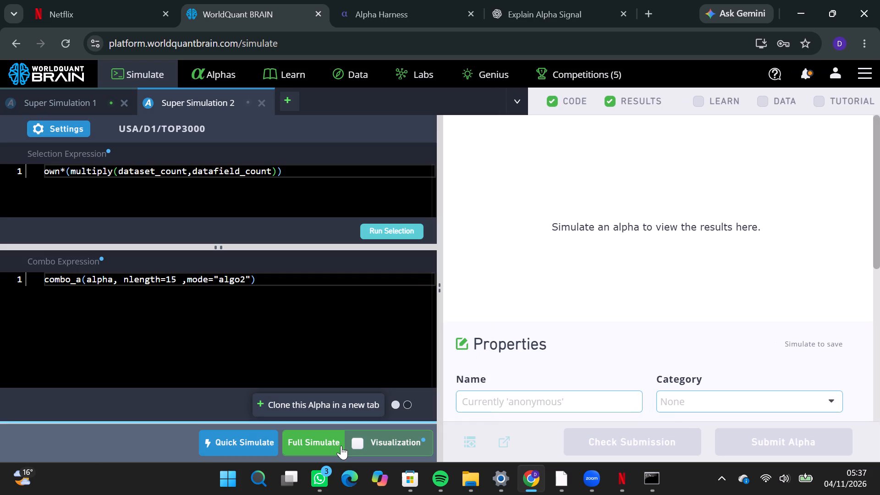
pyautogui.click(324, 444)
# Clone Super Simulation 2 into a new tab and apply truncation 0.008 and decay 5 in the clone's settings.
pyautogui.click(317, 398)
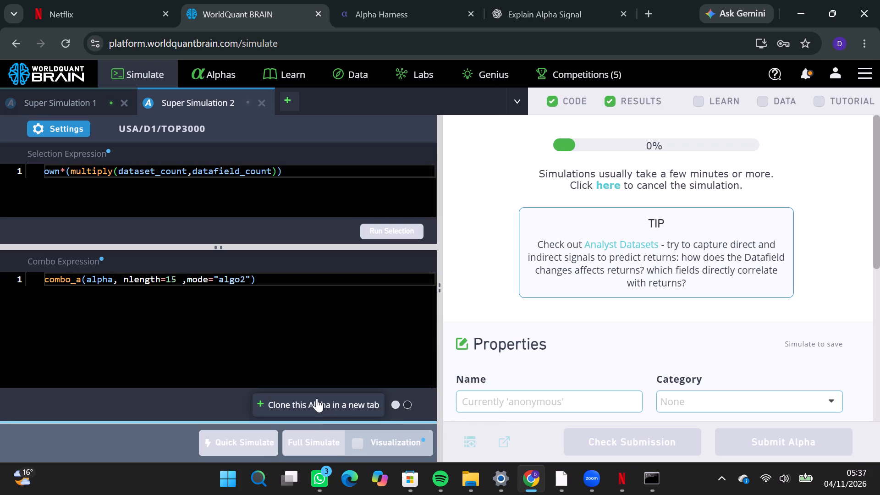
pyautogui.click(59, 127)
pyautogui.scroll(-2, 214, 330)
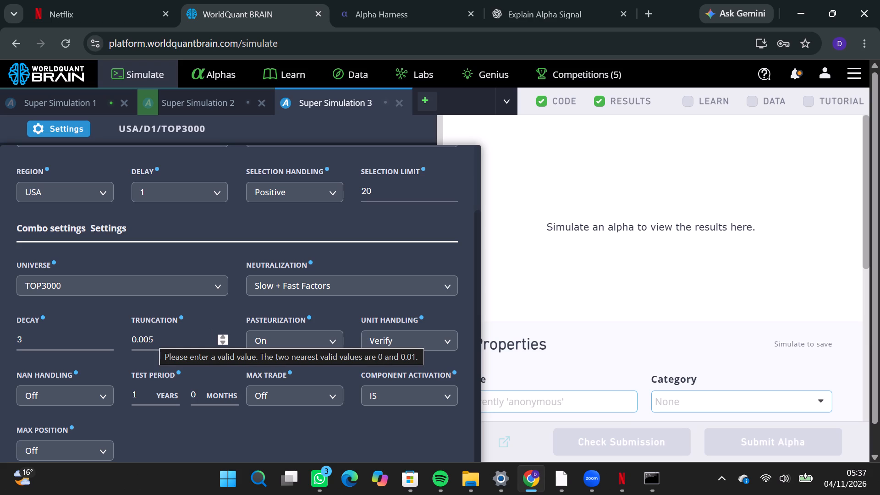
pyautogui.moveTo(149, 338); pyautogui.dragTo(157, 342)
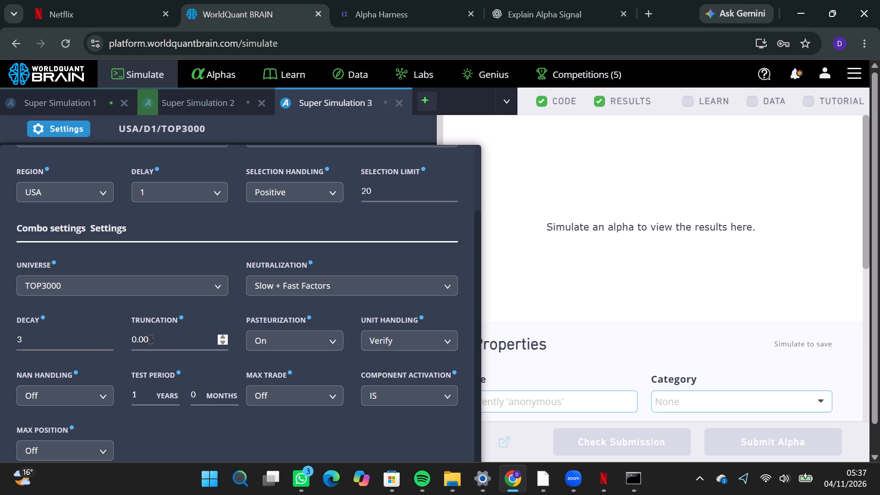
pyautogui.press('8')
pyautogui.moveTo(18, 335); pyautogui.dragTo(23, 338)
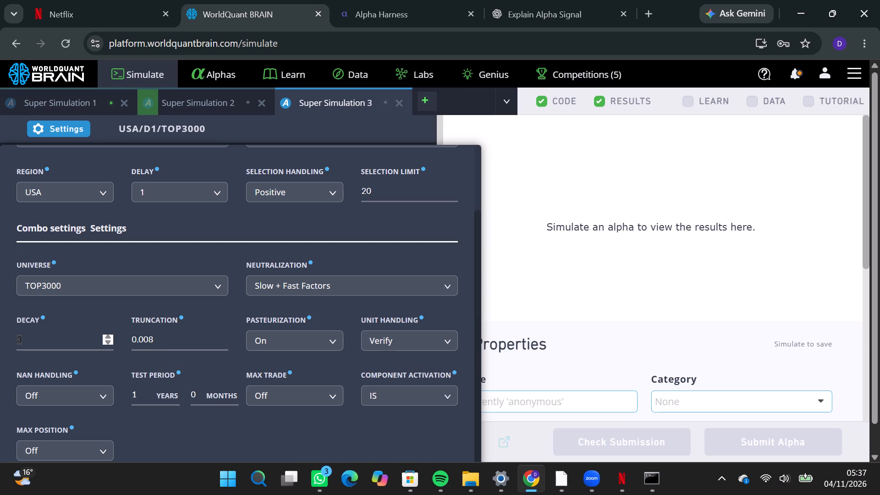
pyautogui.press('5')
pyautogui.scroll(-2, 316, 359)
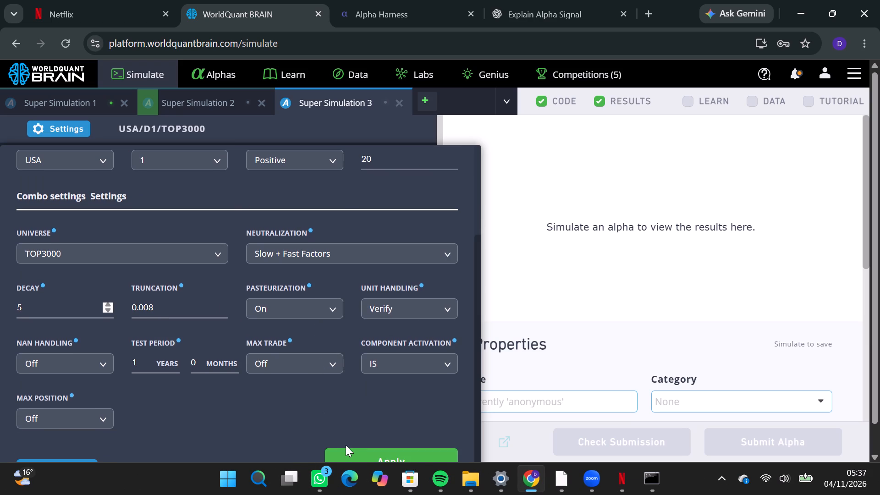
pyautogui.click(346, 454)
# Run a full simulation of the cloned SuperAlpha.
pyautogui.click(306, 443)
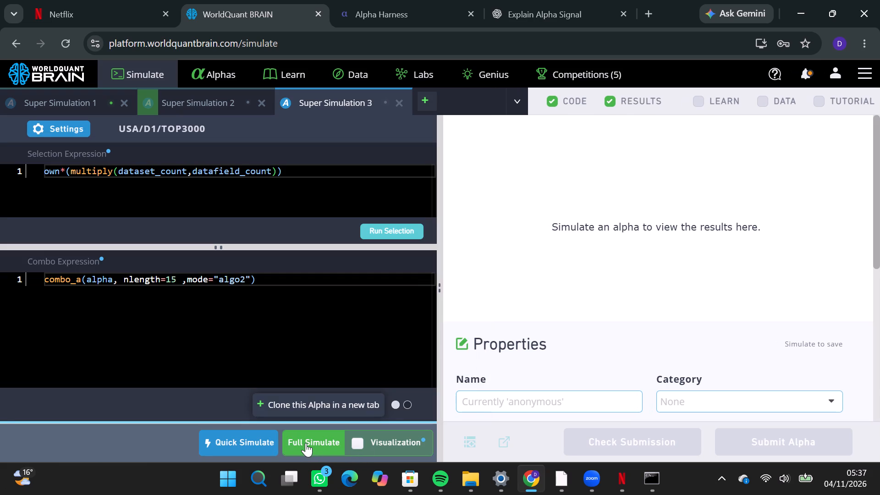
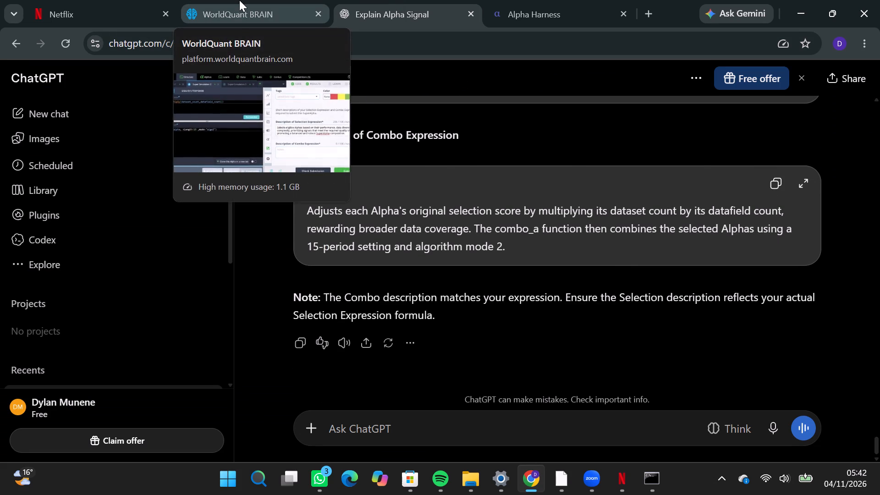
pyautogui.click(547, 380)
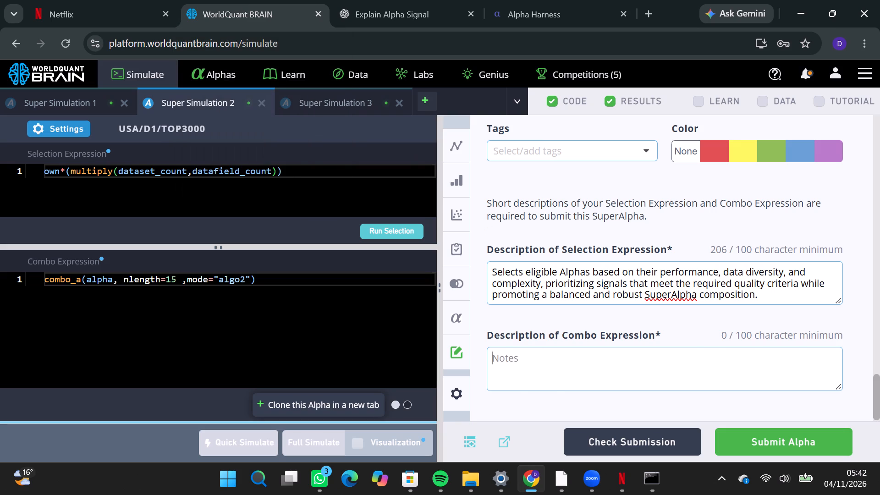
pyautogui.hotkey('ctrl', 'v')
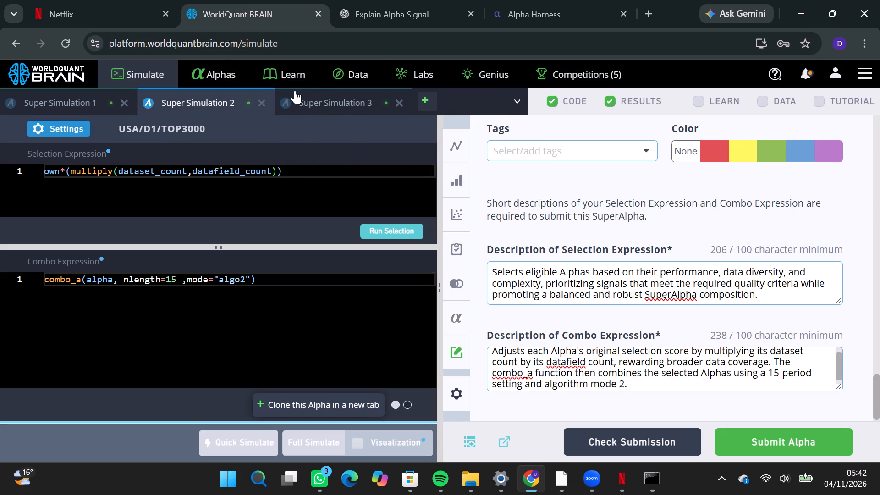
# Fill Super Simulation 3's Description of Combo Expression with the same copied text.
pyautogui.click(319, 100)
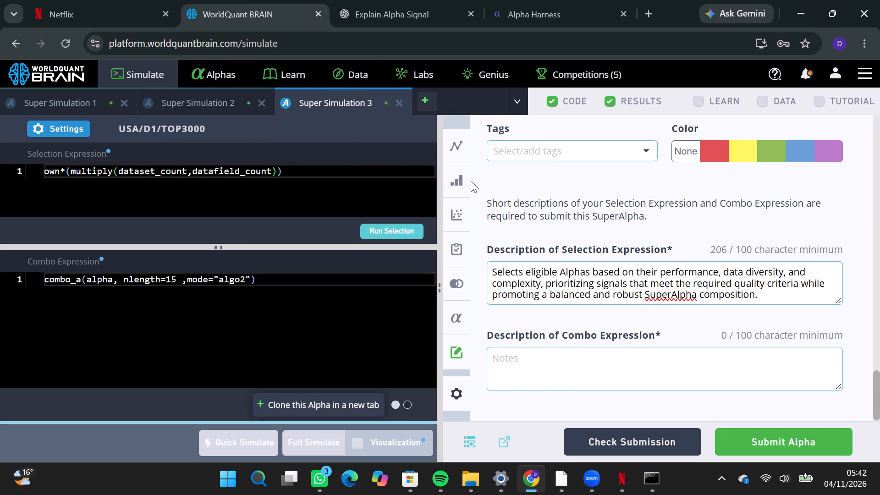
pyautogui.click(543, 356)
pyautogui.hotkey('ctrl', 'v')
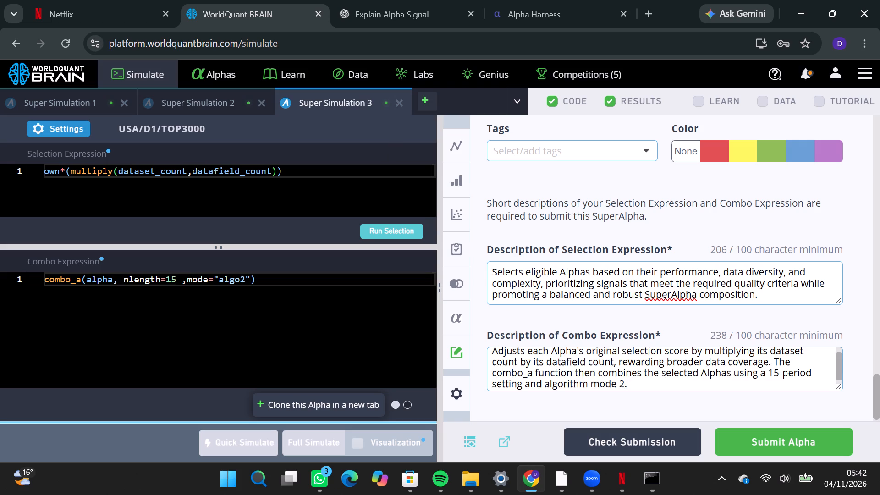
# Submit Super Simulation 3's Alpha, and save its property changes while switching to Super Simulation 2.
pyautogui.click(817, 436)
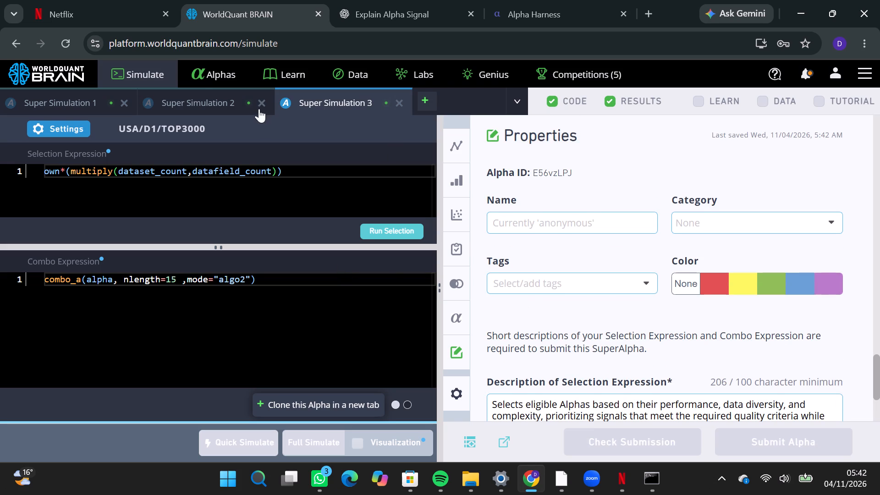
pyautogui.click(200, 90)
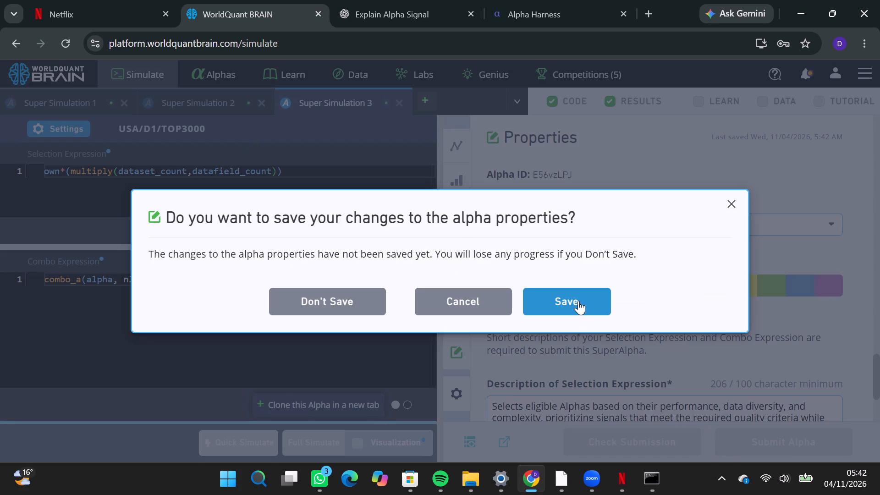
pyautogui.doubleClick(578, 301)
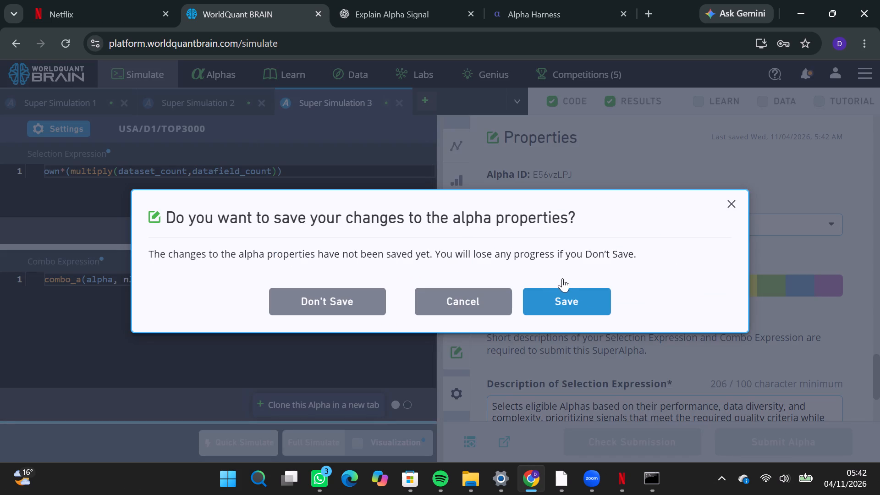
pyautogui.click(568, 280)
pyautogui.click(568, 296)
pyautogui.click(442, 299)
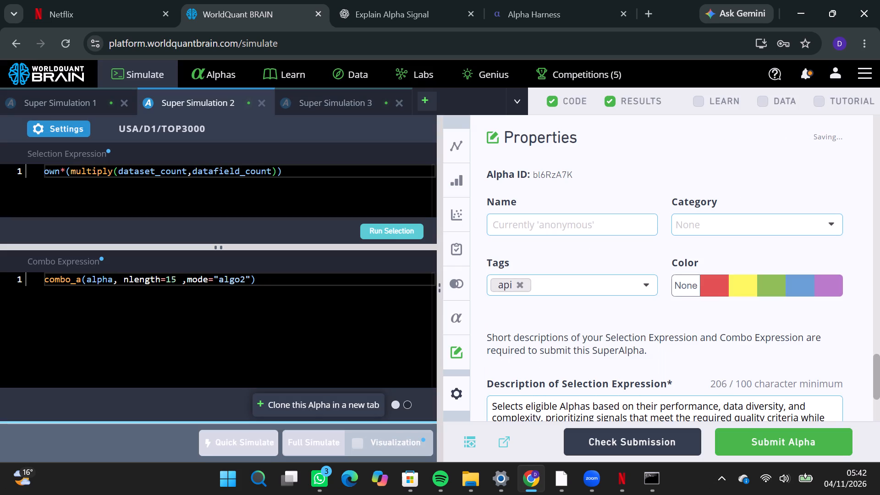
# Submit the Alpha of Super Simulation 2, leaving its tags as they are.
pyautogui.click(643, 282)
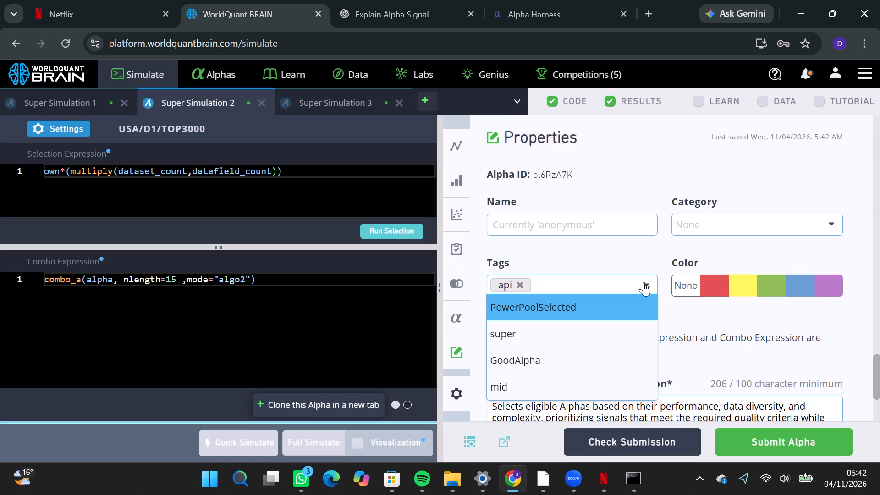
pyautogui.click(643, 282)
pyautogui.click(752, 439)
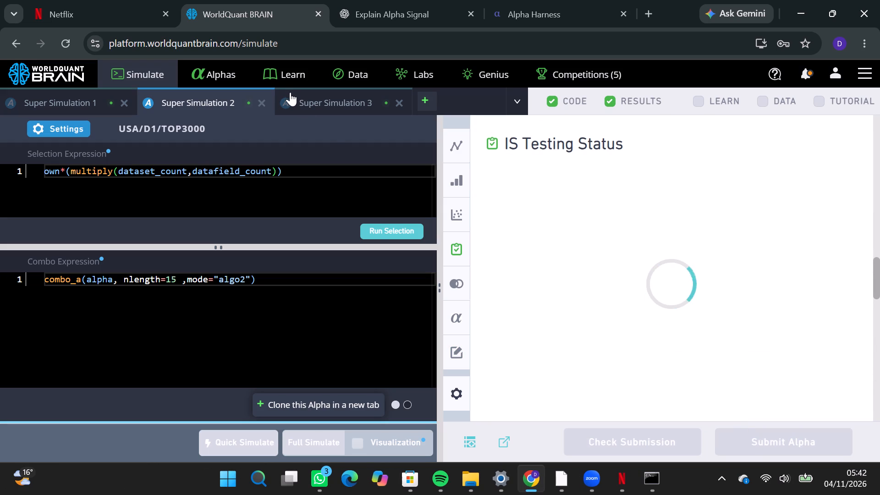
# Return to Super Simulation 3 to submit its Alpha again.
pyautogui.click(312, 102)
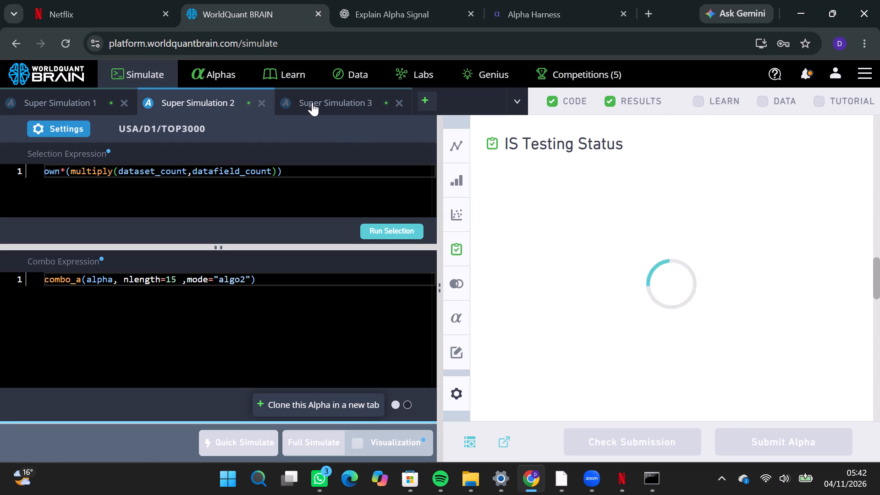
pyautogui.click(312, 102)
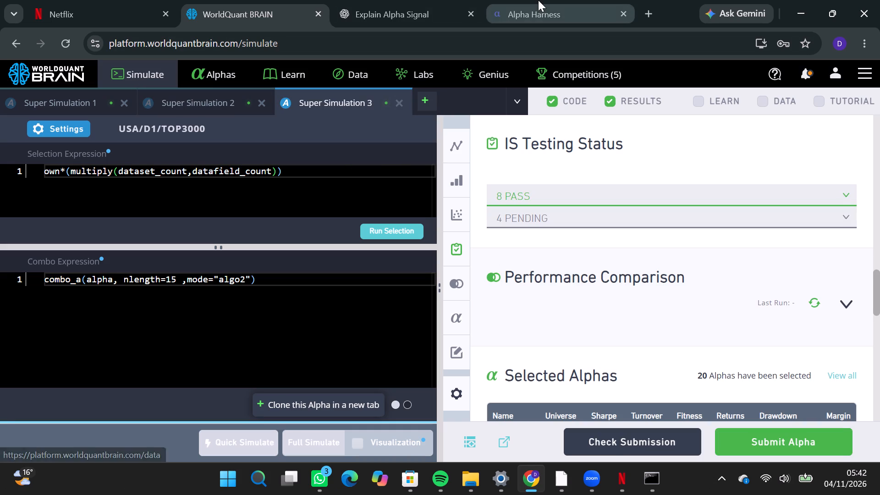
# Try submitting Super Simulation 3's Alpha, and fill its empty Description of Combo Expression with the copied dataset-count and combo_a explanation.
pyautogui.click(749, 443)
pyautogui.scroll(-4, 638, 359)
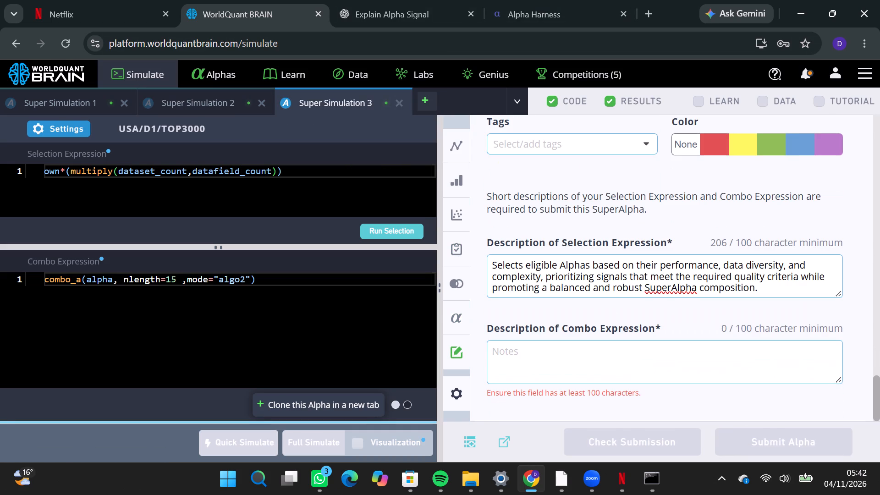
pyautogui.scroll(-1, 638, 359)
pyautogui.click(638, 359)
pyautogui.hotkey('ctrl', 'v')
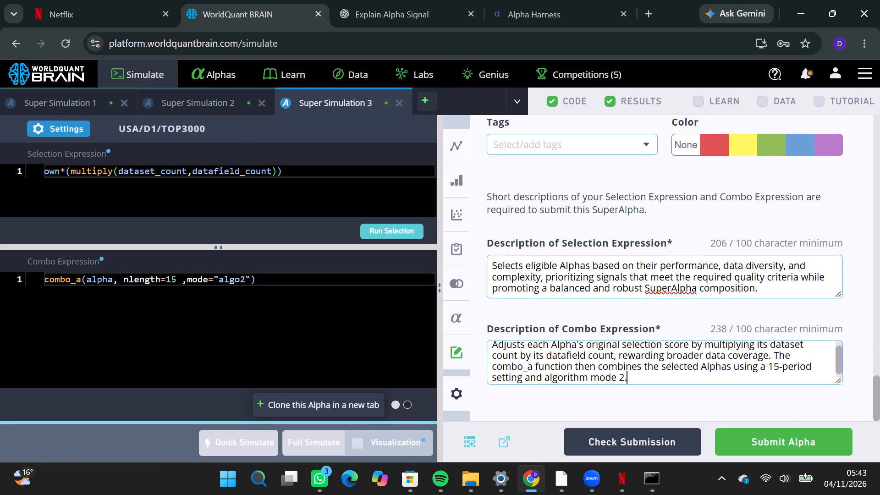
# Submit Super Simulation 3's Alpha with both expression descriptions filled in.
pyautogui.click(783, 450)
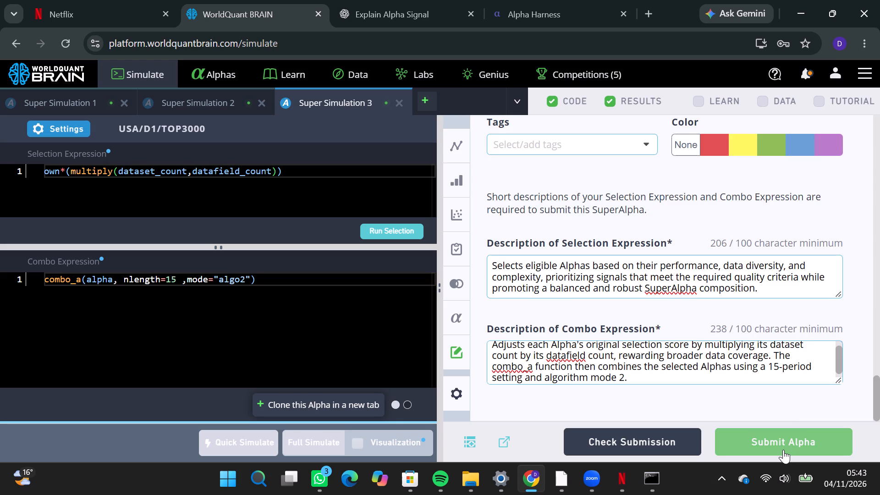
pyautogui.scroll(-6, 691, 358)
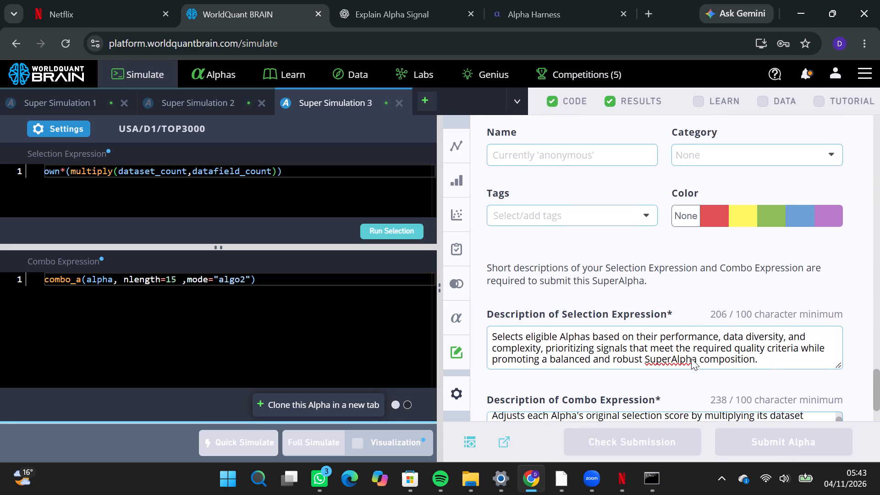
pyautogui.scroll(1, 691, 358)
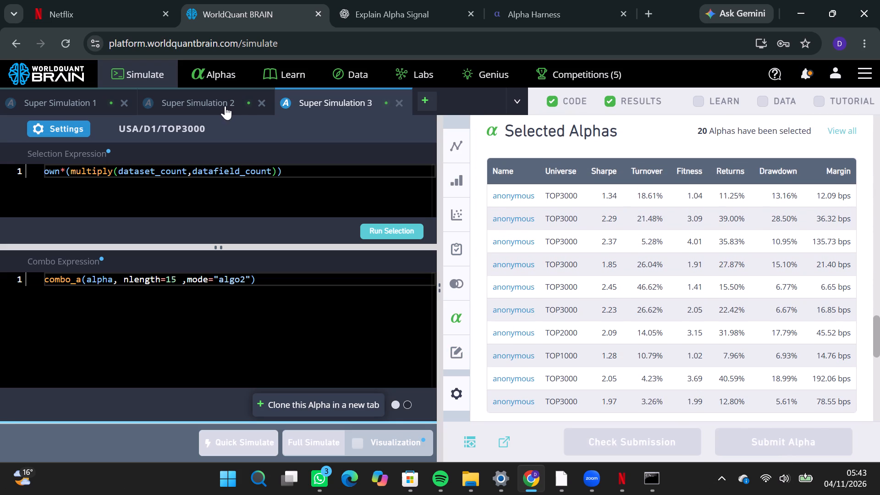
# Switch to Super Simulation 2 and expand the failed test in its IS Testing Status to read the reason.
pyautogui.click(219, 104)
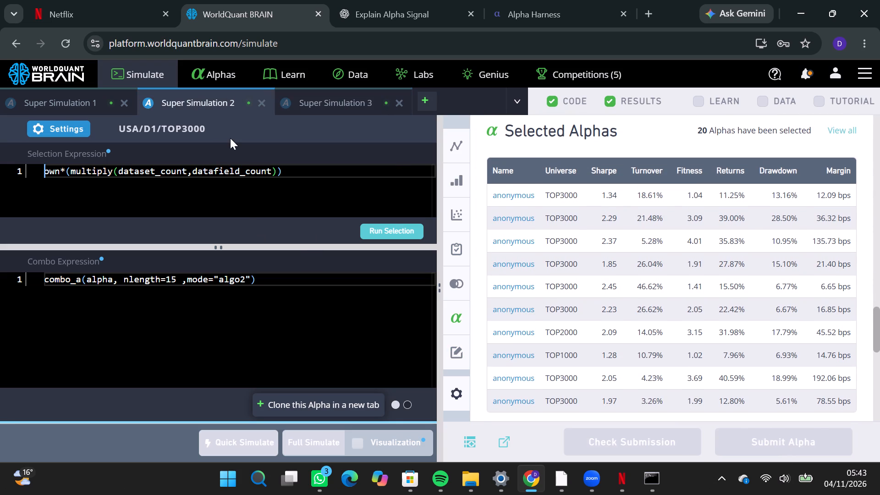
pyautogui.scroll(-3, 468, 232)
pyautogui.scroll(-3, 616, 298)
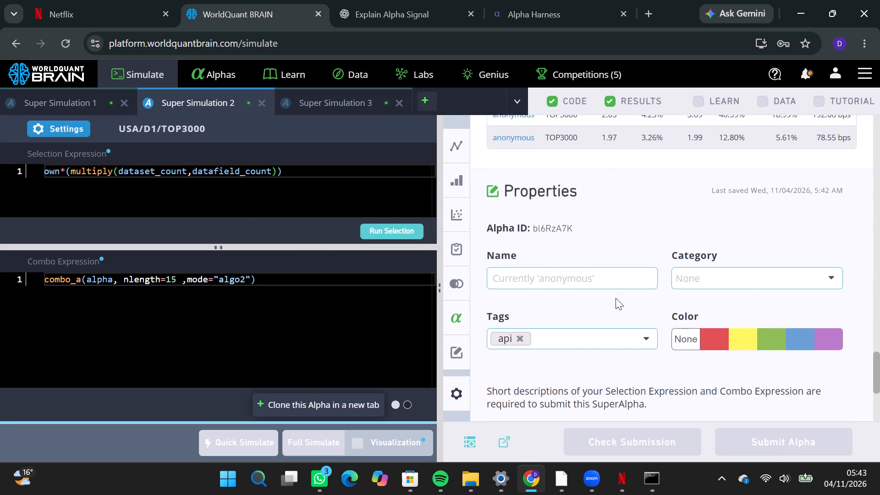
pyautogui.scroll(-2, 616, 298)
pyautogui.scroll(3, 616, 298)
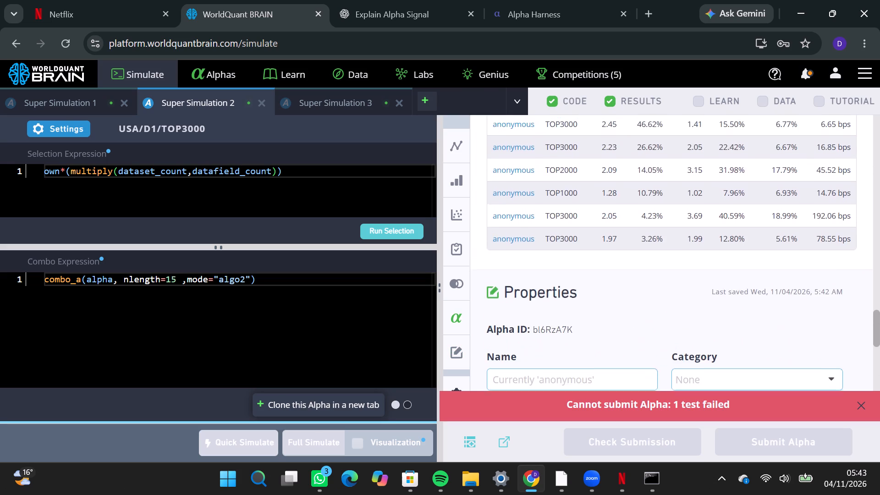
pyautogui.scroll(2, 616, 298)
pyautogui.click(584, 257)
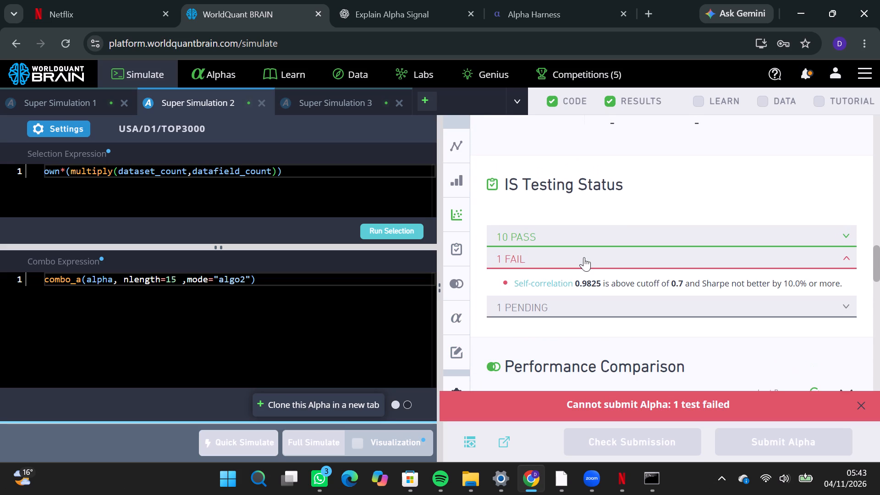
# Return to Super Simulation 3 and check its IS Testing Status for the submission result.
pyautogui.click(347, 99)
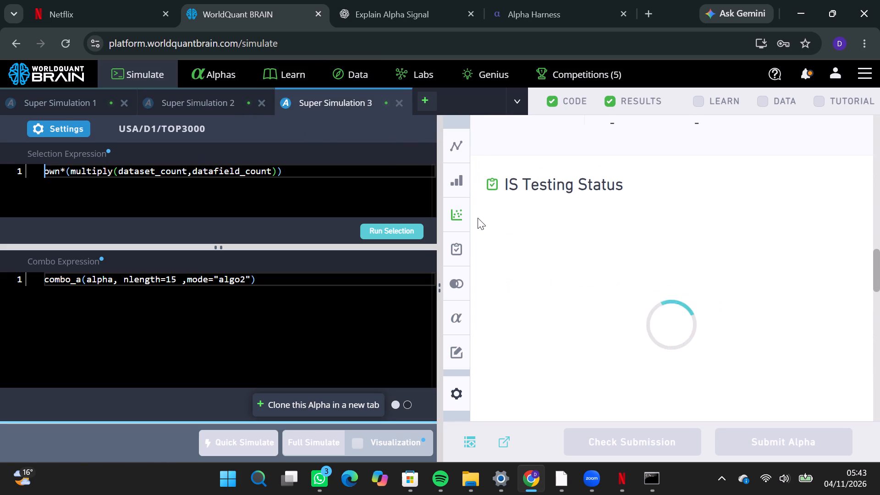
pyautogui.scroll(-2, 612, 247)
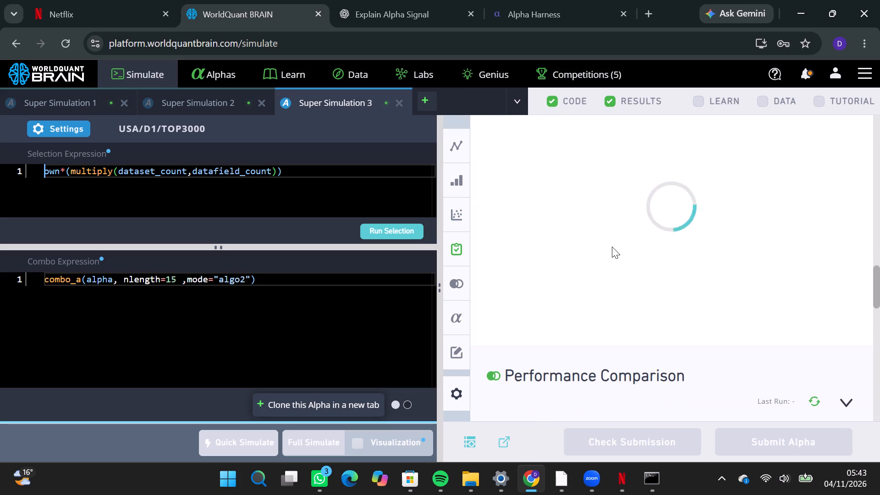
pyautogui.scroll(1, 612, 247)
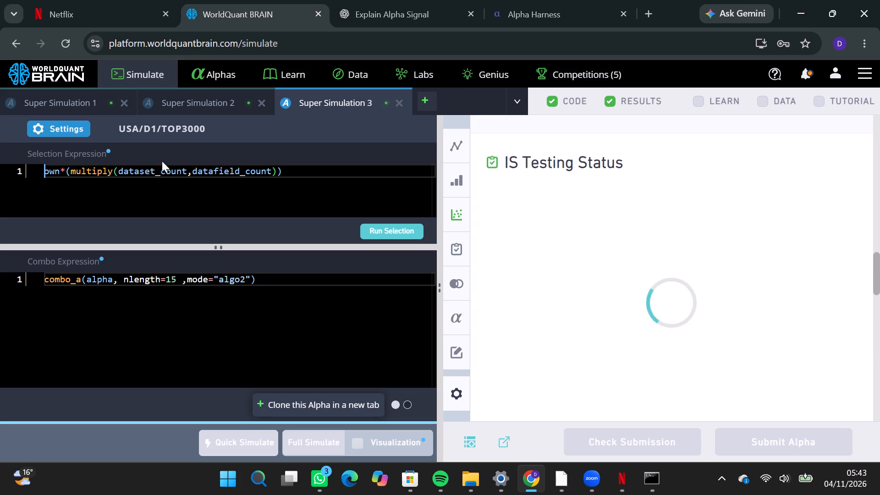
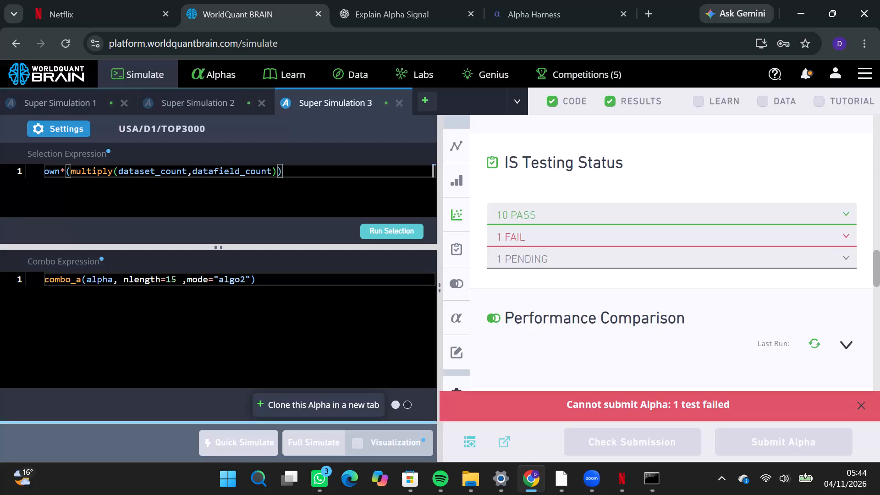
# Replace Super Simulation 3's Selection Expression with own*(subtract(datacategory_count,truncation)) and run a full simulation.
pyautogui.hotkey('ctrl', 'a')
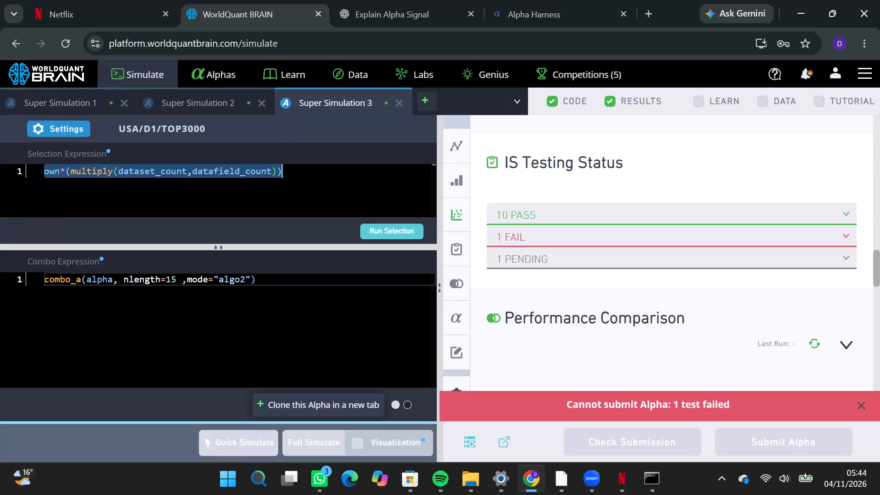
pyautogui.hotkey('ctrl', 'v')
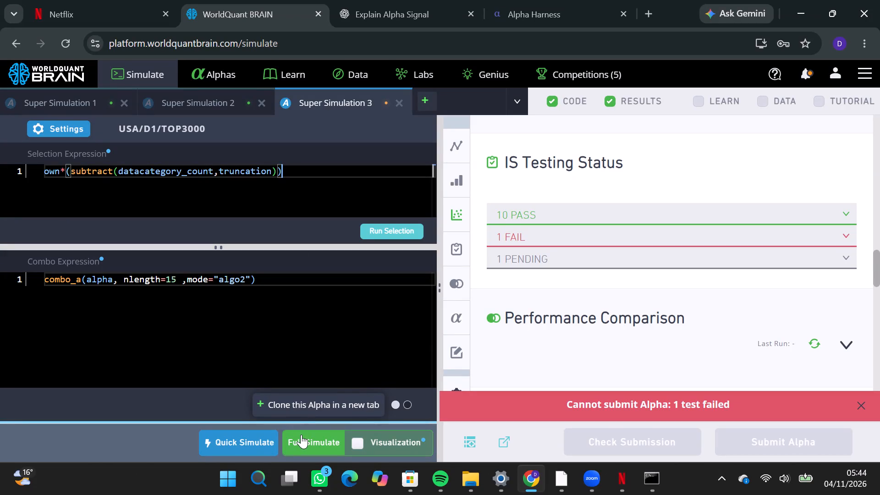
pyautogui.click(302, 435)
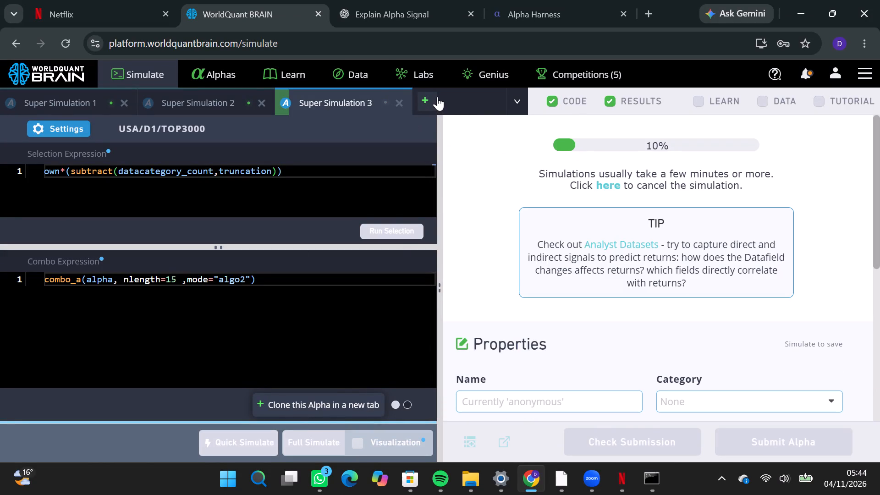
# Open a new regular Alpha simulation, load the example expression about company liabilities, and run a full simulation.
pyautogui.click(437, 97)
pyautogui.click(463, 143)
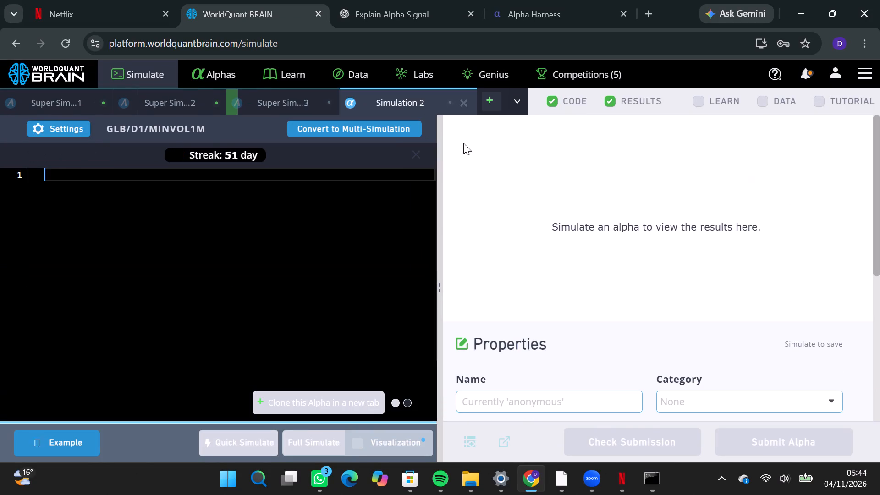
pyautogui.click(75, 439)
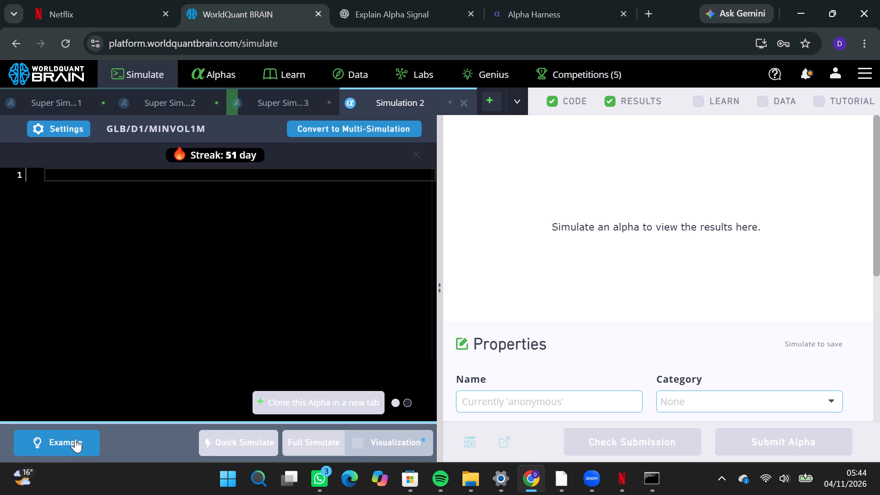
pyautogui.click(330, 444)
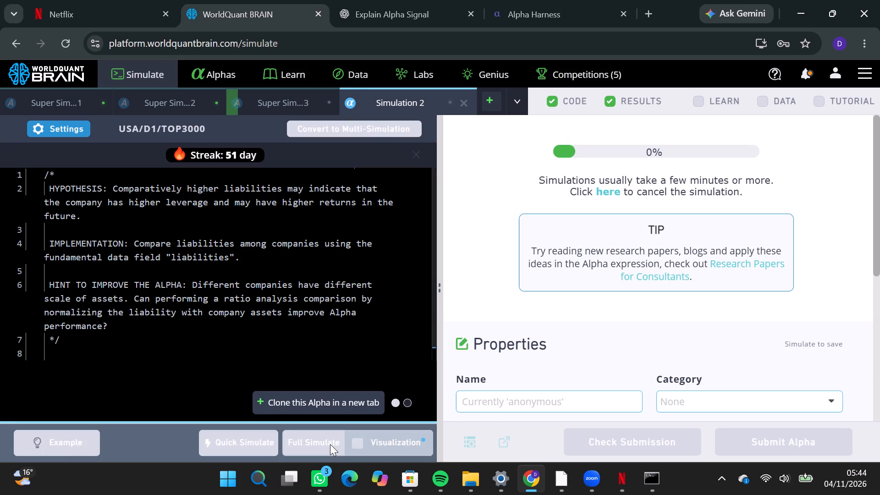
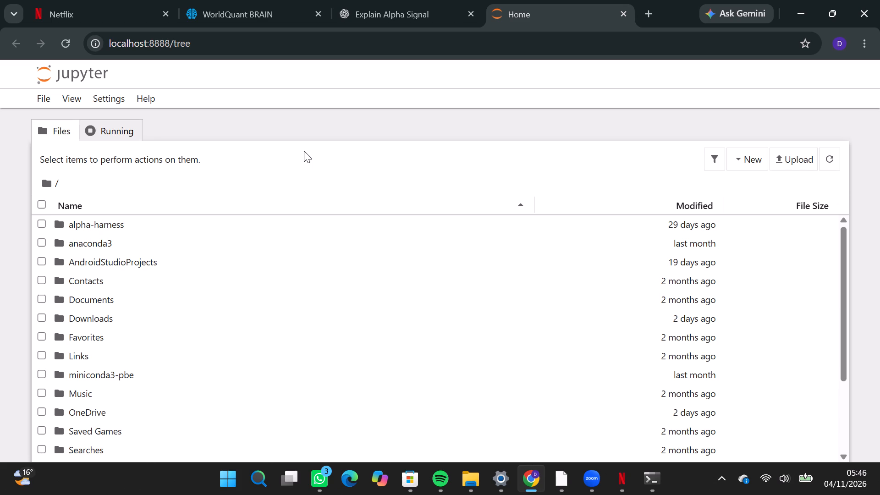
# Browse to Downloads / QUANT / Modular-ACE-API in Jupyter and open the notebook file there.
pyautogui.click(88, 314)
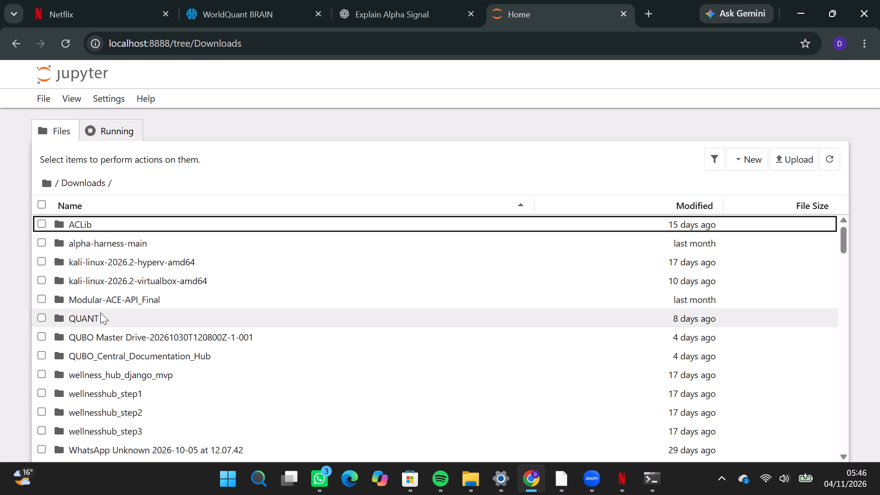
pyautogui.click(101, 312)
pyautogui.click(122, 219)
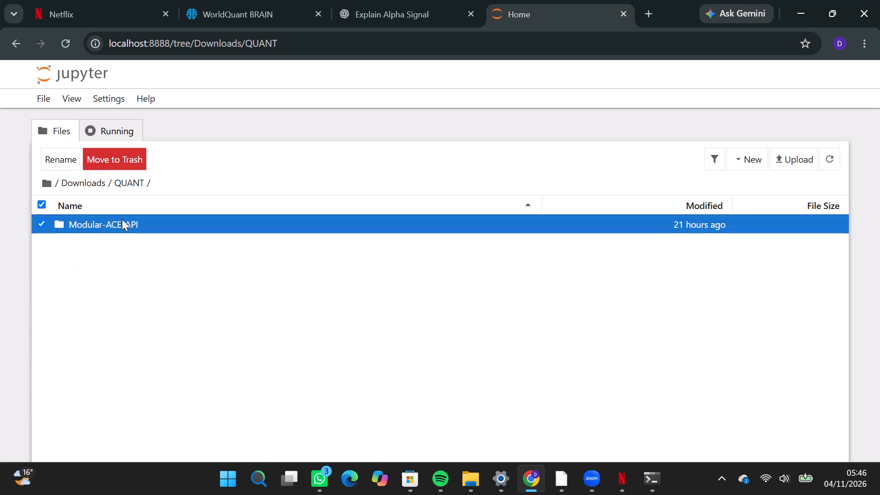
pyautogui.click(131, 275)
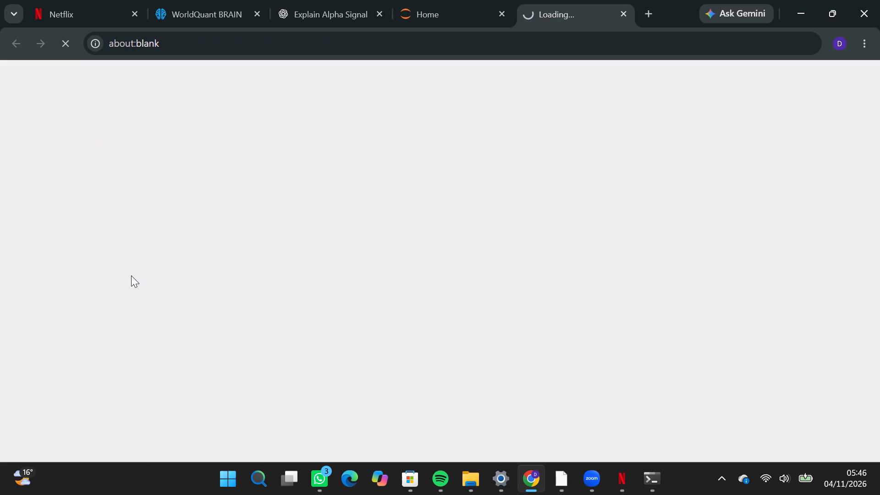
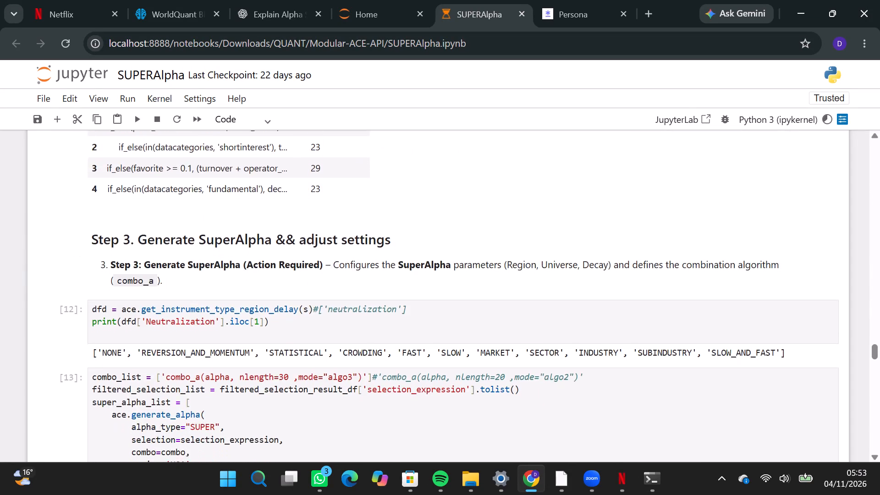
pyautogui.scroll(-2, 192, 321)
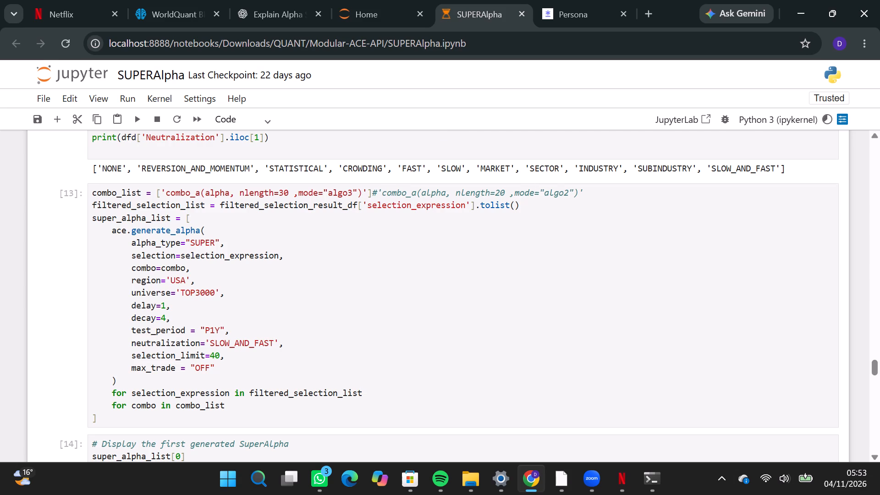
pyautogui.moveTo(209, 348); pyautogui.dragTo(236, 346)
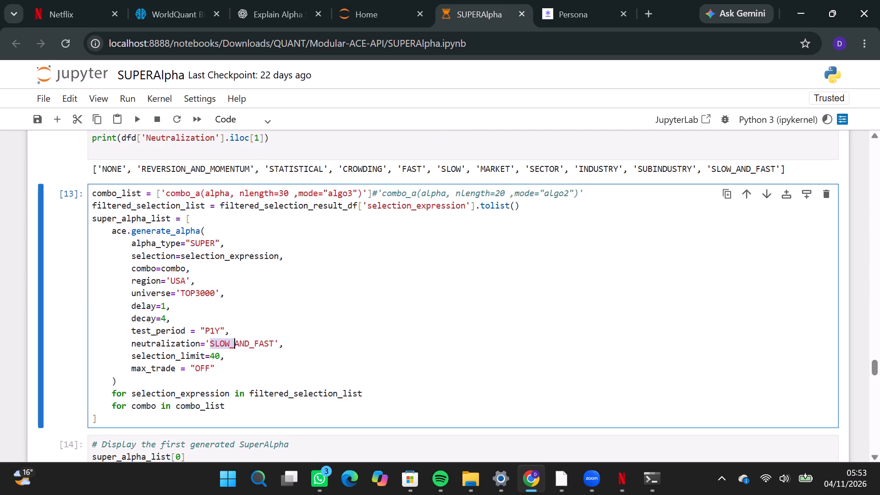
pyautogui.moveTo(236, 346); pyautogui.dragTo(274, 345)
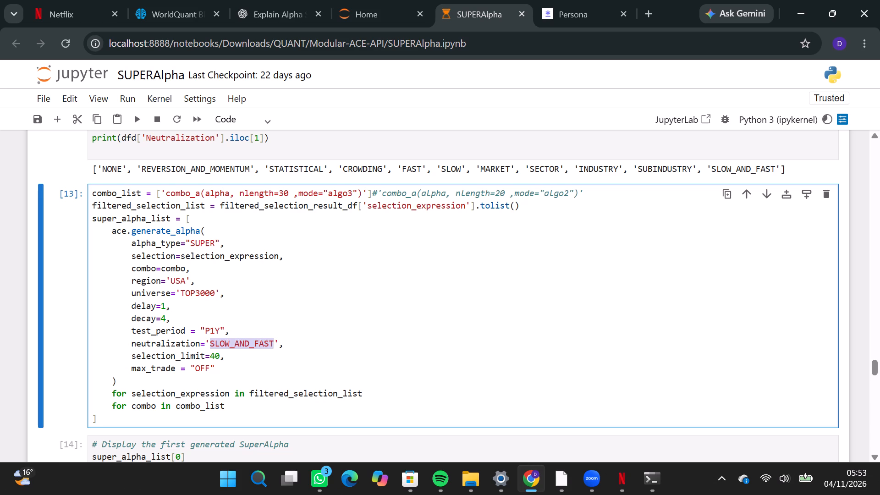
pyautogui.write('IND')
pyautogui.write('USTRY')
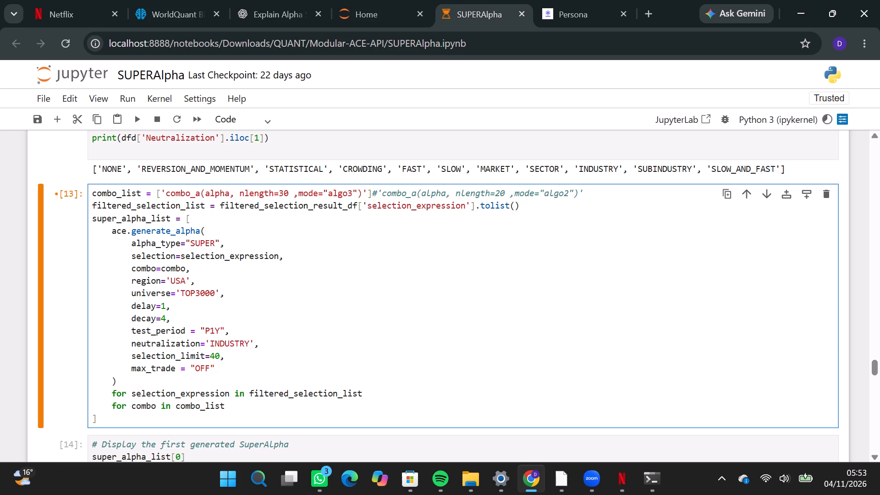
# In the active combo_list expression of the same cell, set nlength to 15 and mode to "algo1".
pyautogui.moveTo(280, 197); pyautogui.dragTo(290, 200)
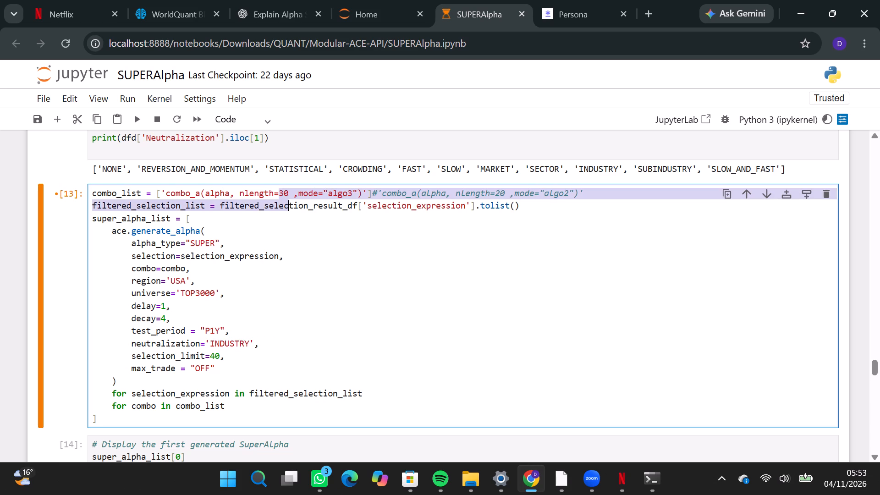
pyautogui.moveTo(290, 200); pyautogui.dragTo(288, 192)
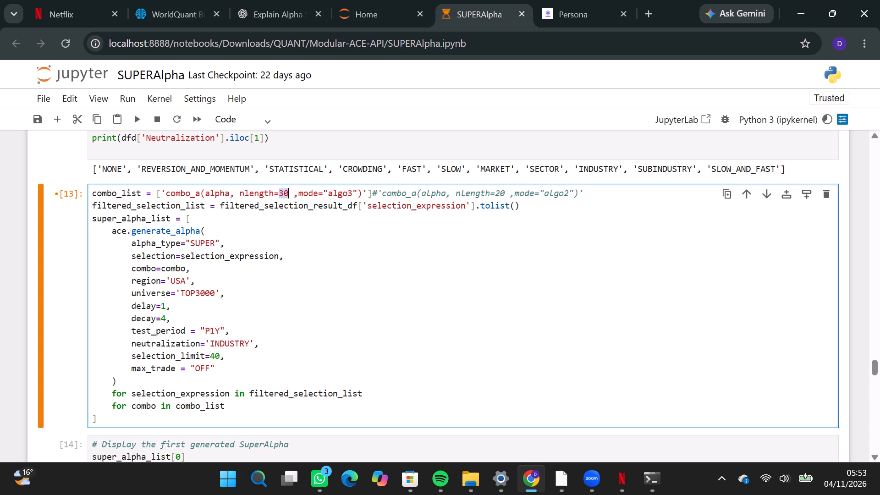
pyautogui.write('15')
pyautogui.moveTo(350, 194); pyautogui.dragTo(346, 194)
pyautogui.press('1')
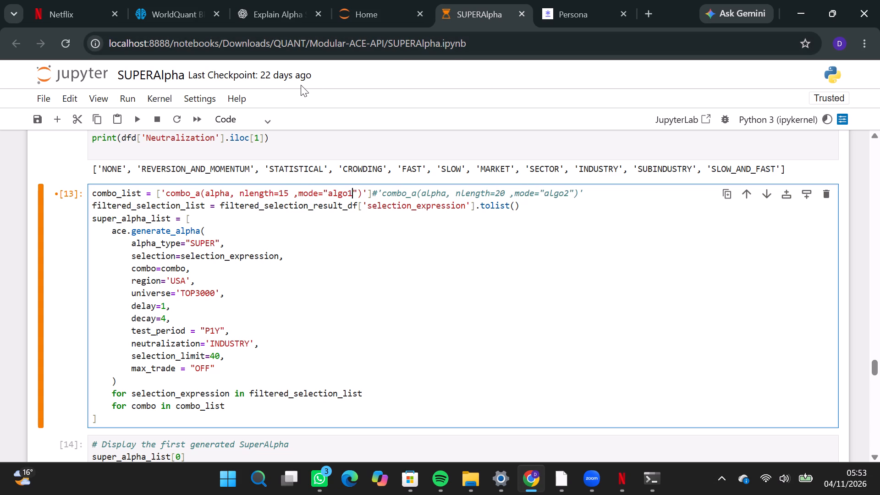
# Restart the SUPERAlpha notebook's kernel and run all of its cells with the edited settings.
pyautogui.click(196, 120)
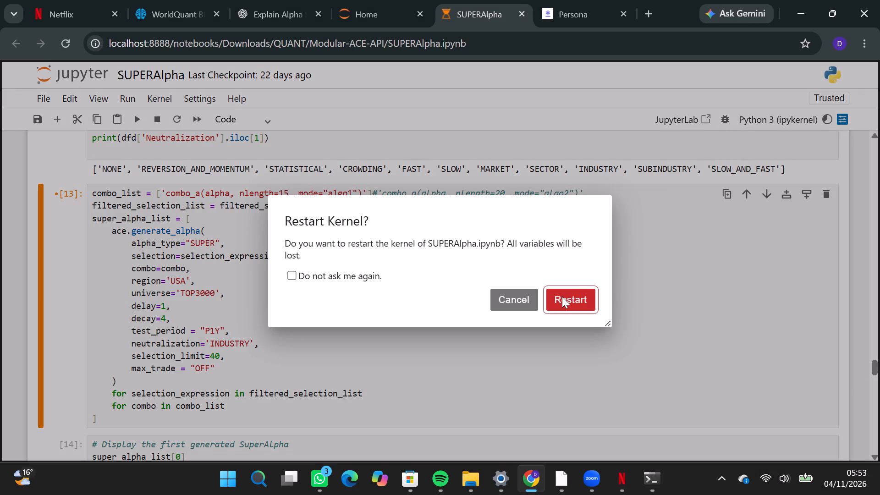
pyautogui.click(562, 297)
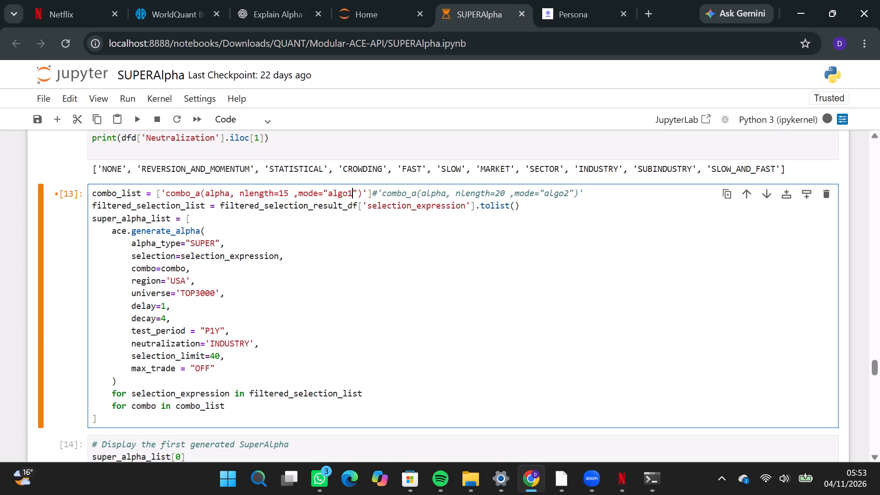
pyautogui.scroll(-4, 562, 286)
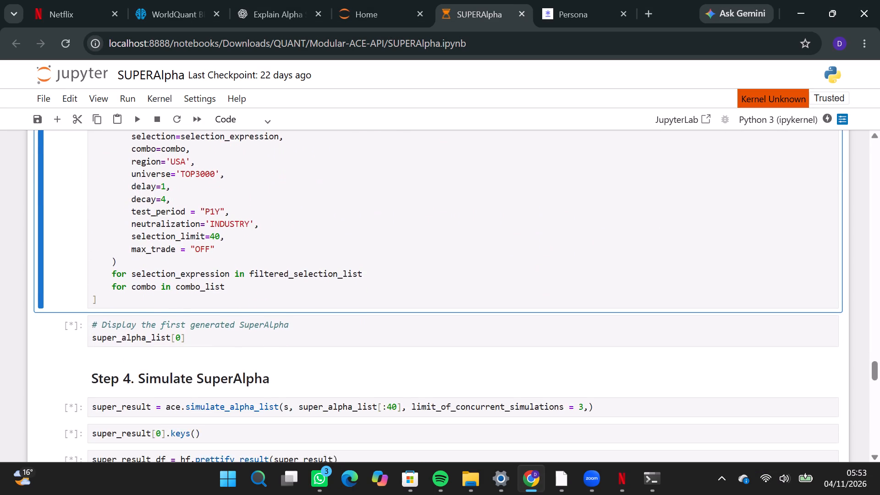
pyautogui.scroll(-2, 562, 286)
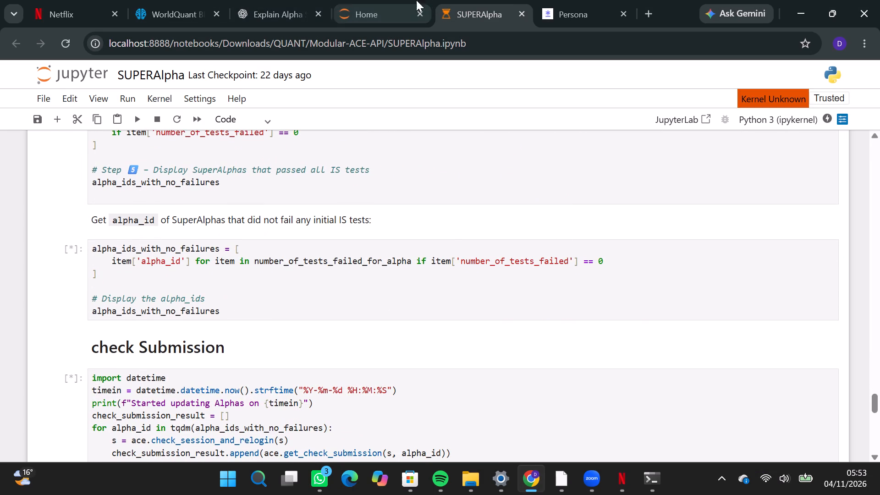
# Close the Persona page, switch to WorldQuant BRAIN and close Simulation 2 there.
pyautogui.click(625, 16)
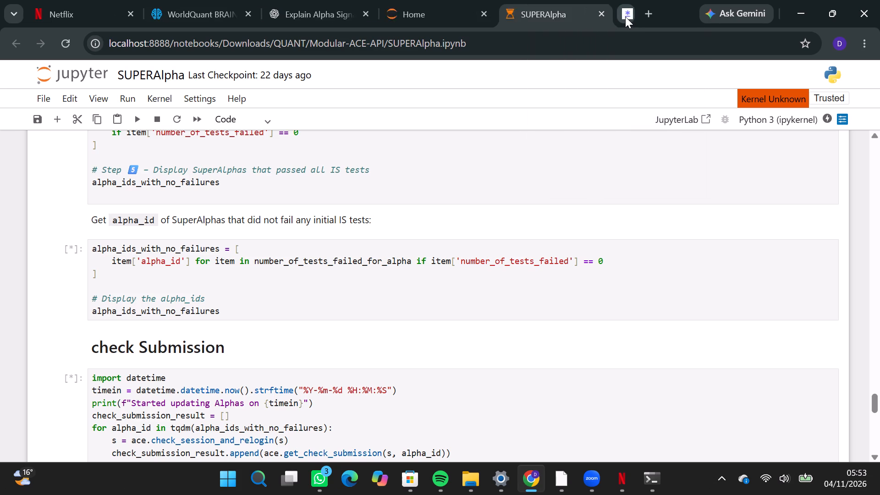
pyautogui.click(211, 14)
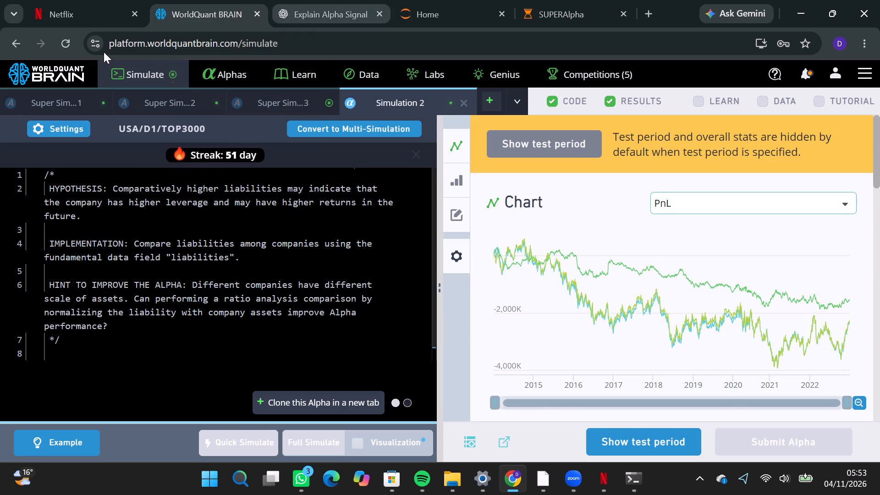
pyautogui.click(464, 105)
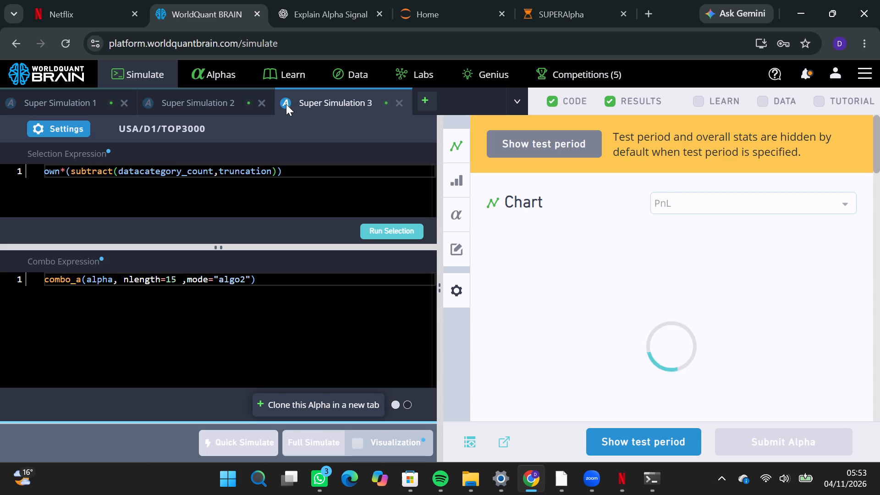
# Show the test period of Super Simulation 3 and try to submit its Alpha.
pyautogui.click(644, 441)
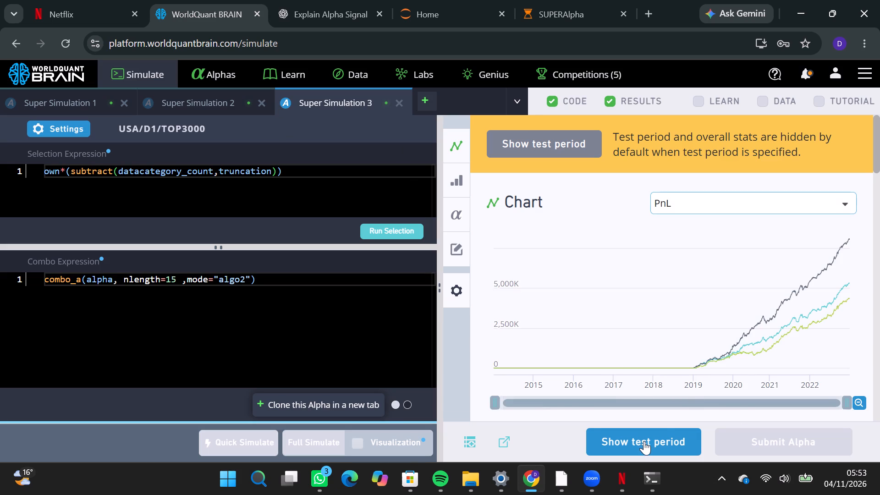
pyautogui.click(742, 443)
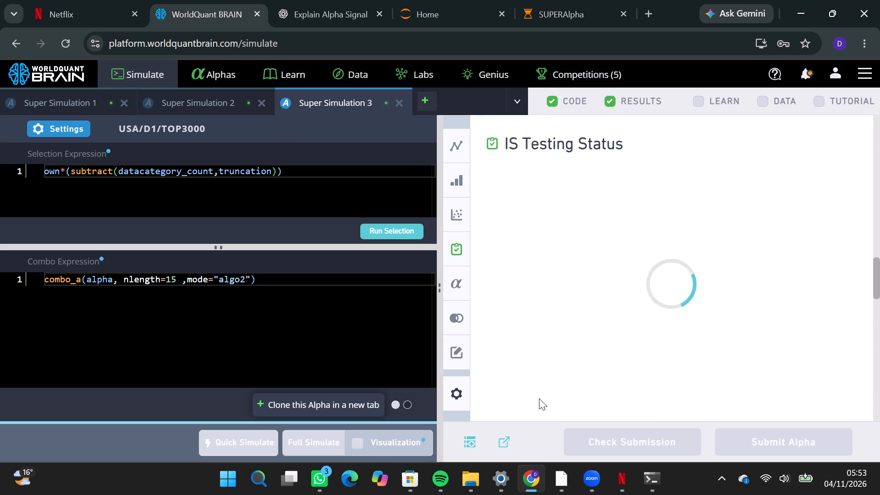
# In Super Simulation 2's settings, set decay to 5 and truncation to 0.0005, and apply them.
pyautogui.click(178, 111)
pyautogui.click(177, 105)
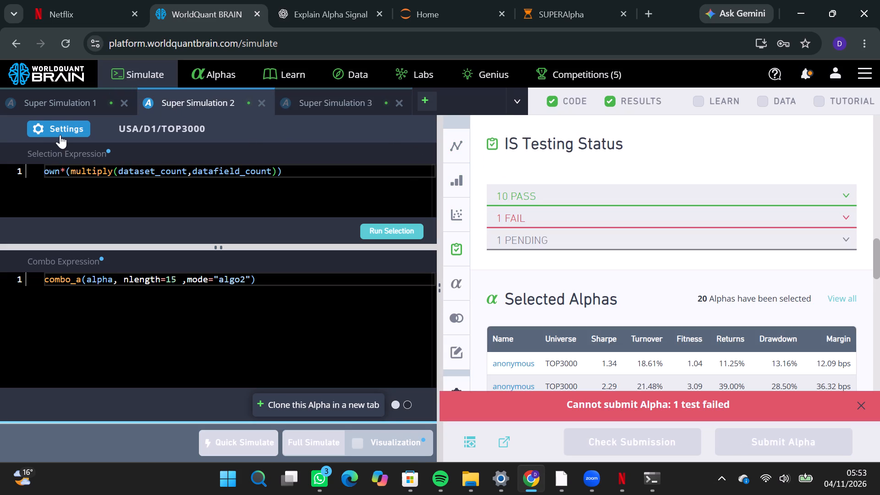
pyautogui.click(60, 131)
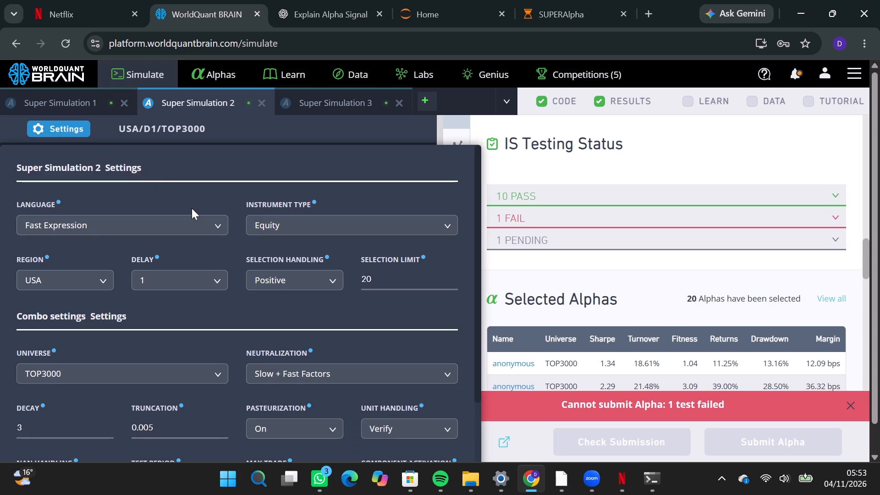
pyautogui.scroll(-1, 191, 323)
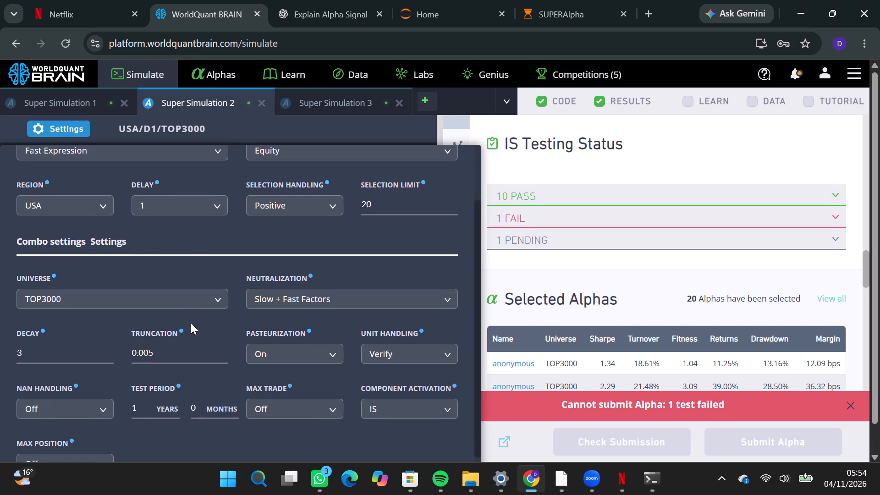
pyautogui.scroll(-1, 191, 323)
pyautogui.doubleClick(109, 349)
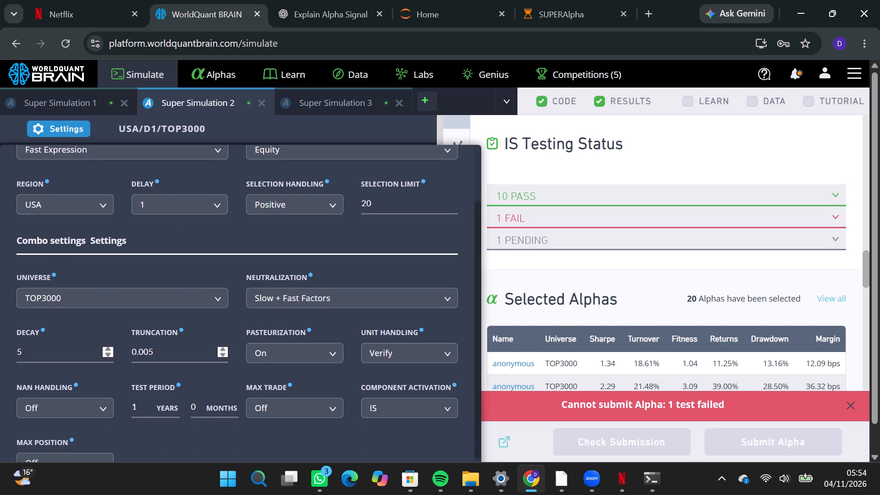
pyautogui.click(150, 356)
pyautogui.press('0')
pyautogui.scroll(-3, 440, 310)
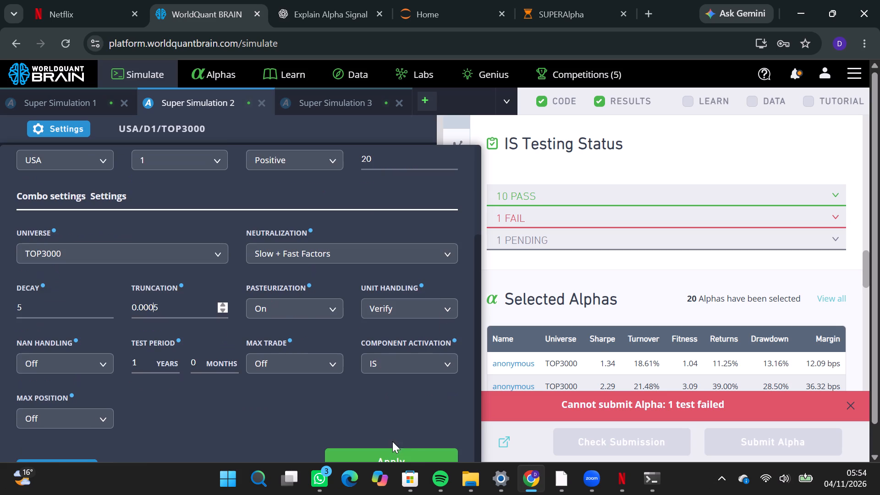
pyautogui.click(412, 449)
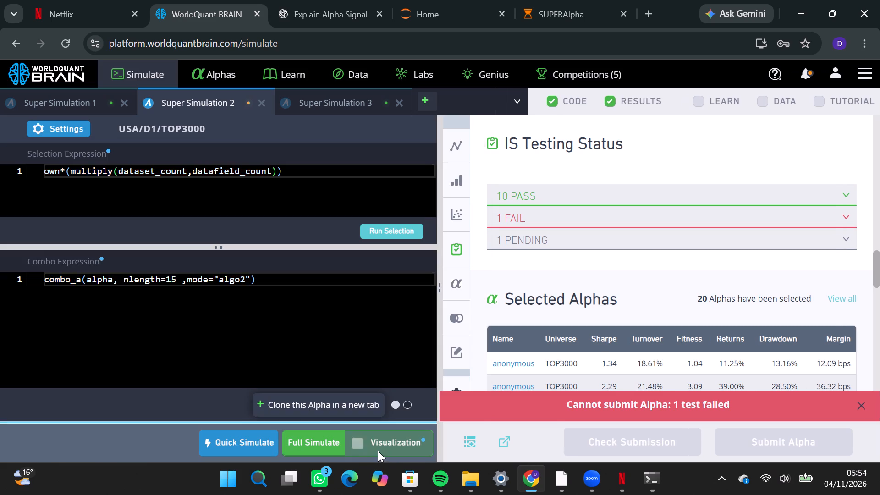
# Try to run a full simulation of Super Simulation 2.
pyautogui.click(329, 448)
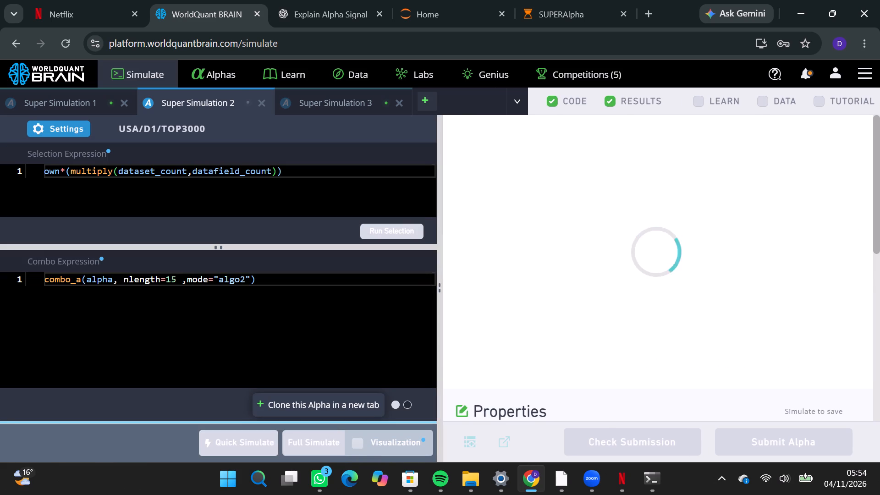
# Return to Super Simulation 3, show its test period and examine the failed test under IS Testing Status.
pyautogui.click(337, 104)
pyautogui.click(506, 154)
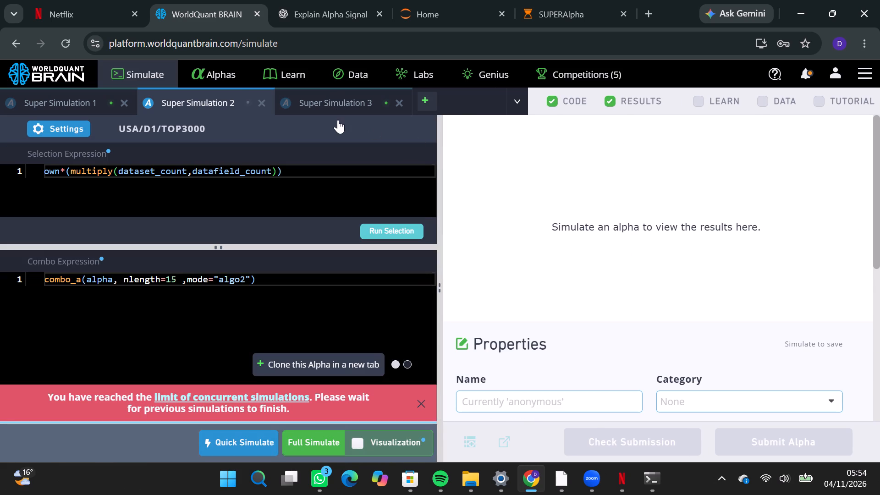
pyautogui.click(329, 89)
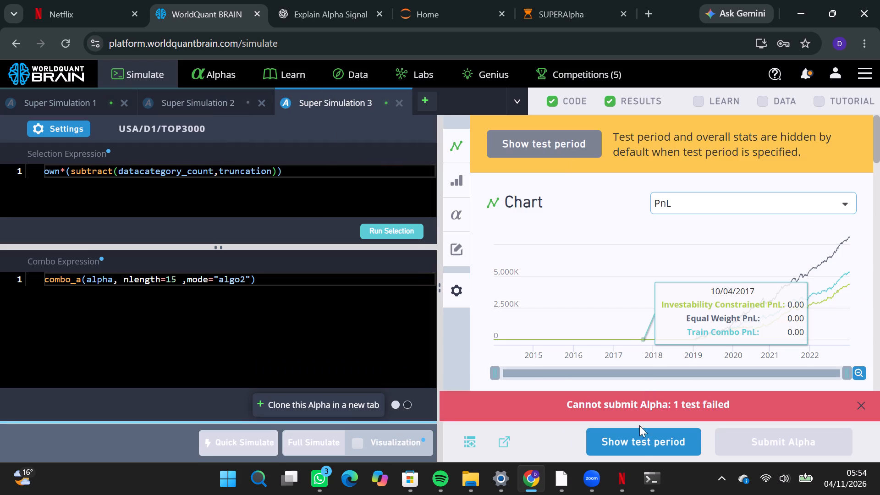
pyautogui.click(638, 451)
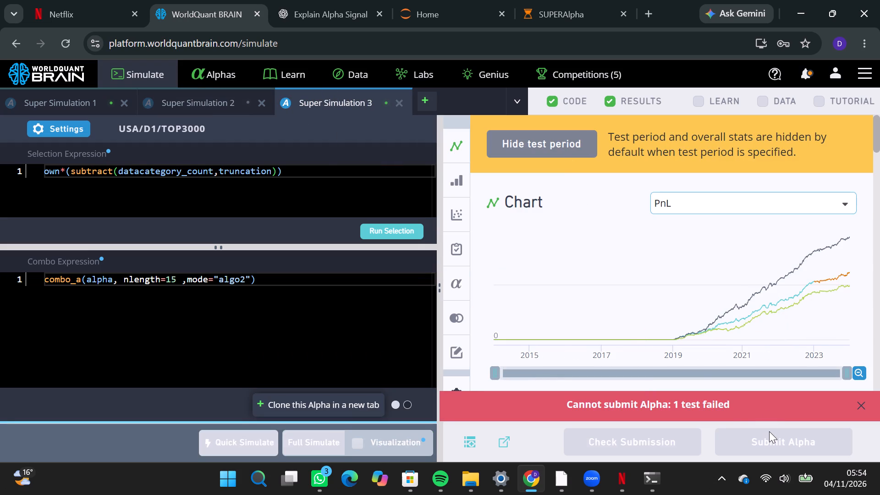
pyautogui.scroll(-9, 630, 312)
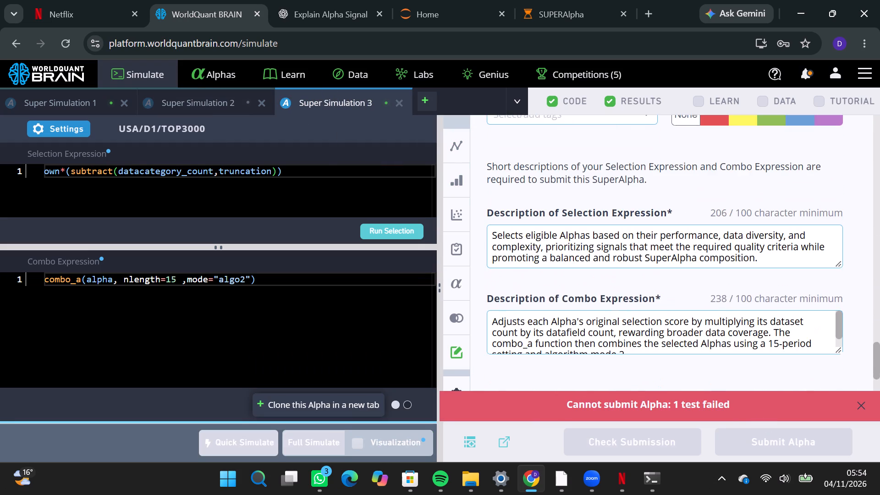
pyautogui.scroll(5, 630, 312)
pyautogui.scroll(-1, 630, 312)
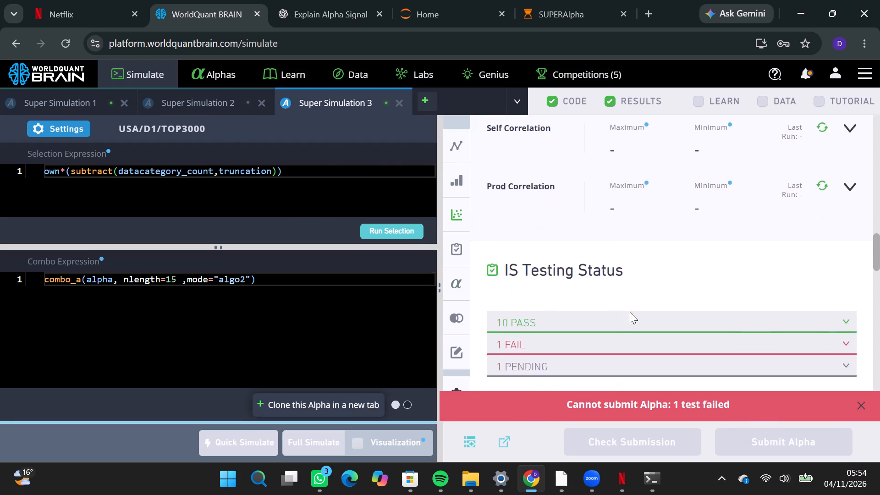
pyautogui.scroll(2, 630, 312)
pyautogui.scroll(-2, 630, 312)
pyautogui.click(575, 340)
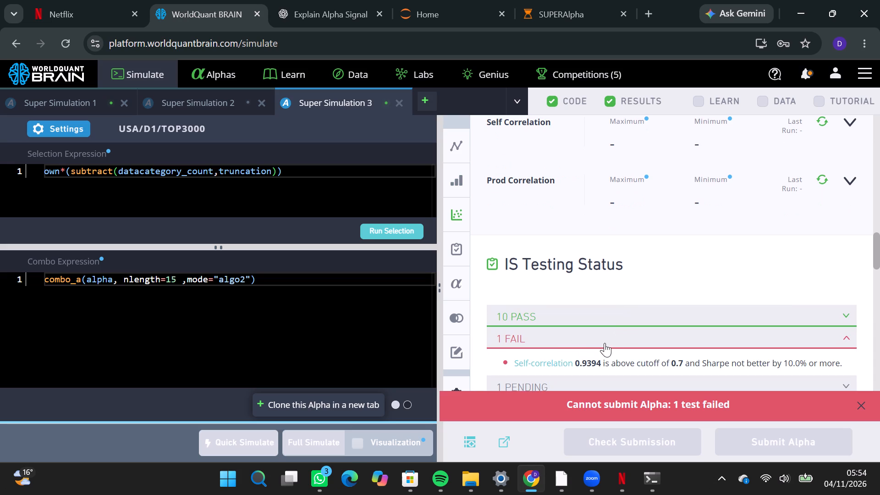
# Switch back to the SUPERAlpha notebook, restart its kernel and run all of its cells.
pyautogui.click(493, 0)
pyautogui.click(536, 4)
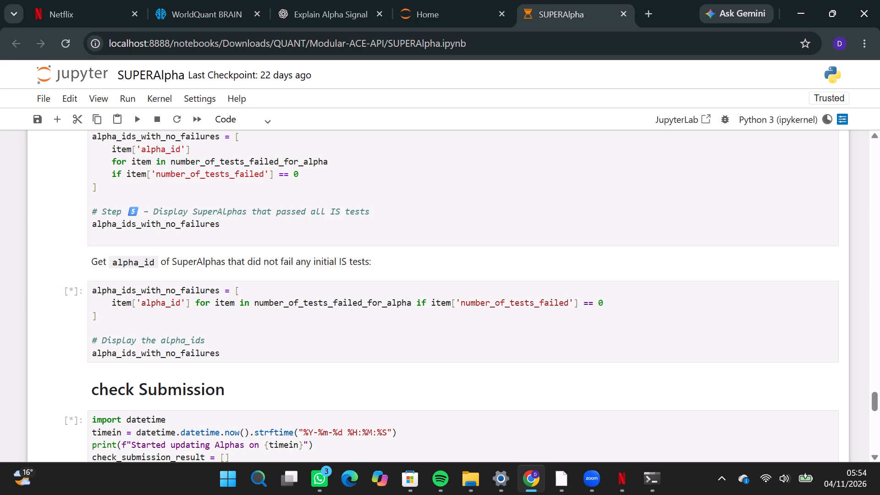
pyautogui.scroll(-5, 239, 363)
pyautogui.scroll(13, 239, 363)
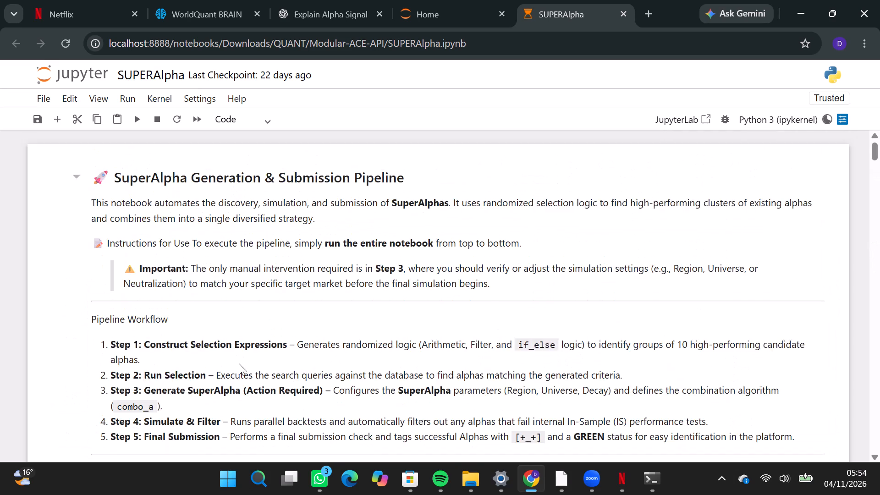
pyautogui.scroll(-5, 239, 363)
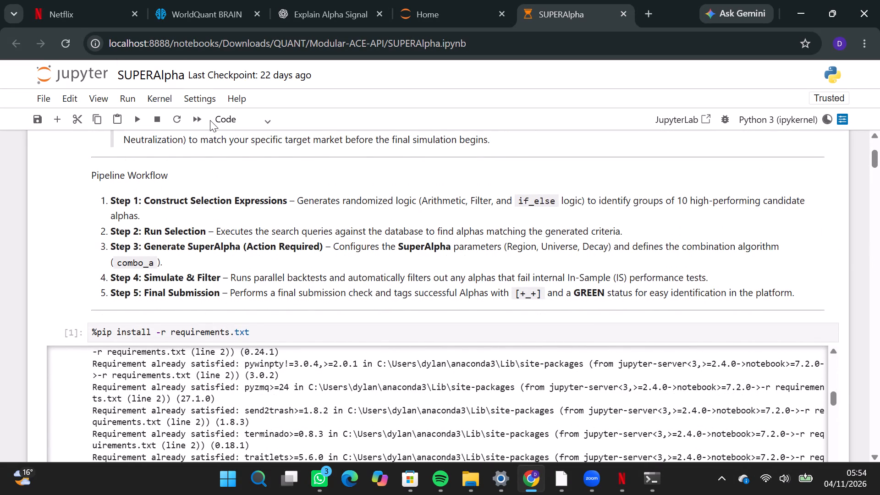
pyautogui.click(199, 121)
pyautogui.click(576, 294)
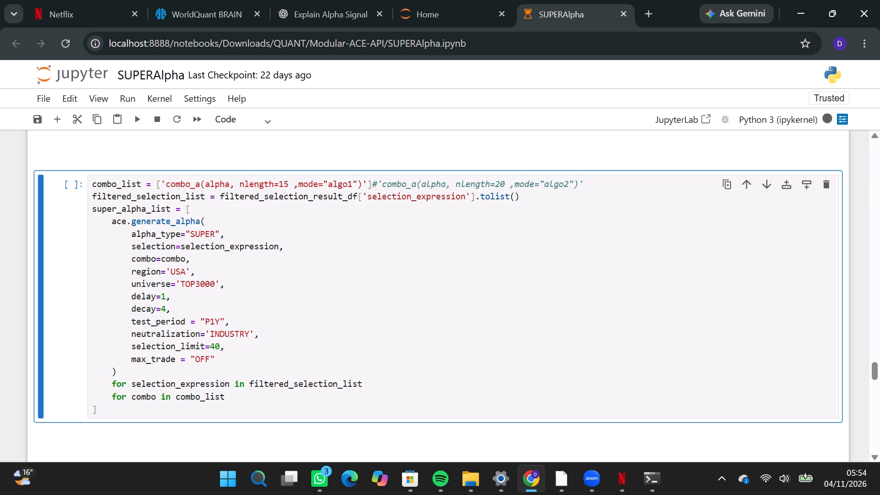